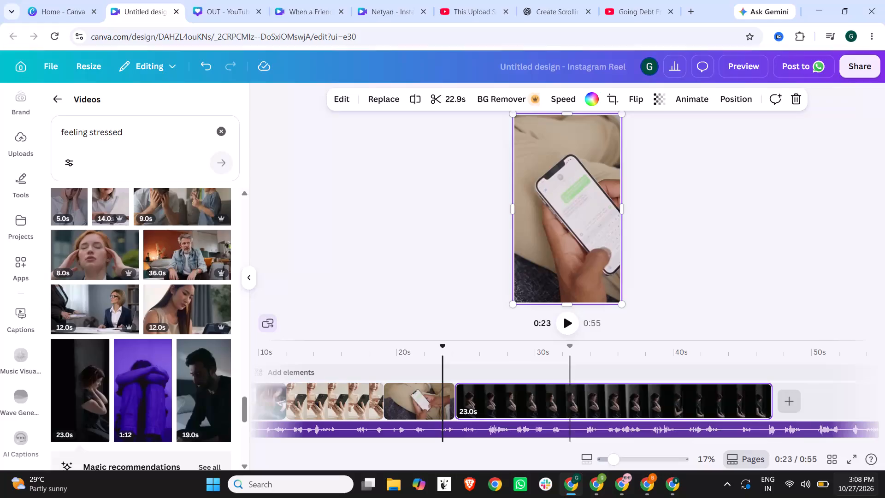
Switch from the Canva reel design to the work-profile Chrome window with HubSpot open.
click(653, 484)
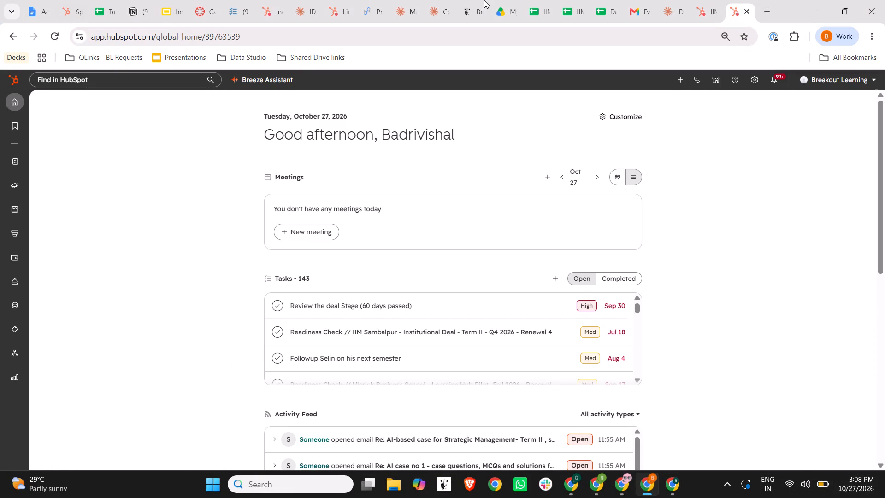
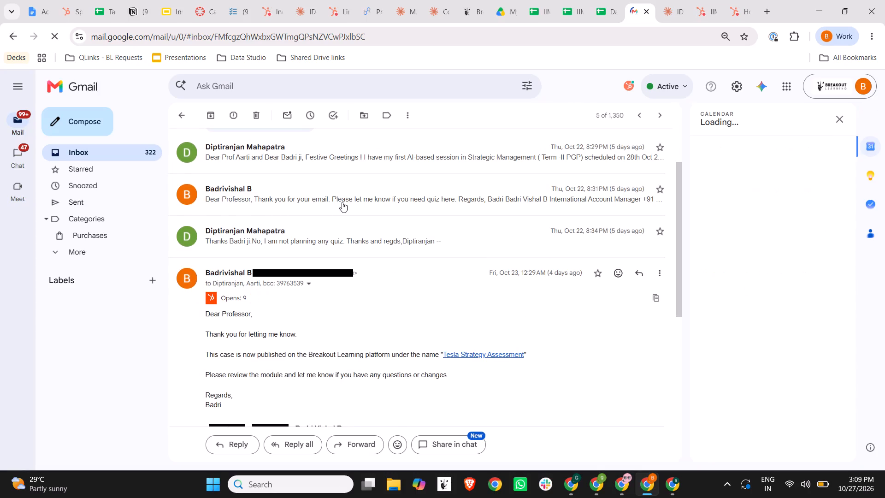
Expand the 8:31 PM reply and the professor's 8:29 PM email in the thread to review the Tesla case discussion questions.
click(363, 202)
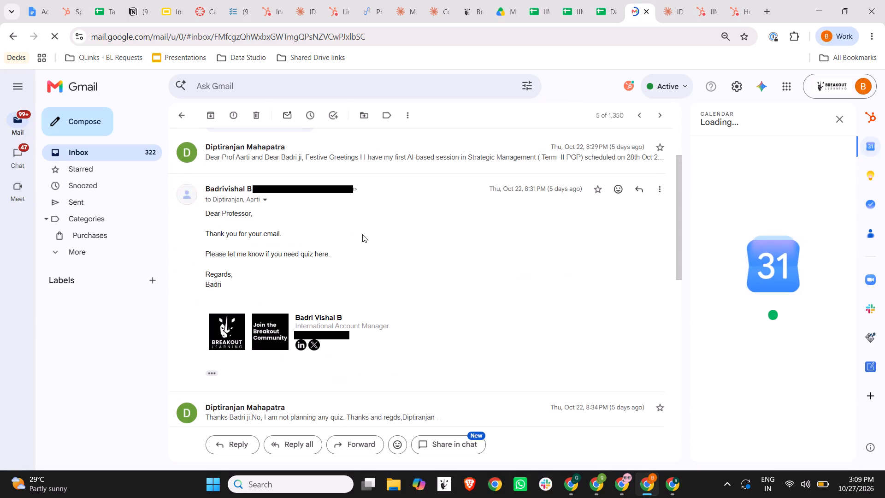
click(323, 160)
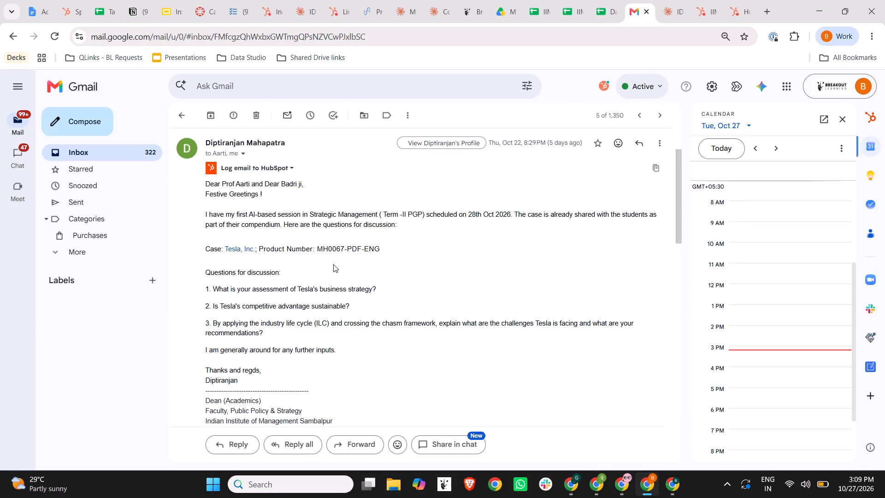
scroll(333, 266, down, 2)
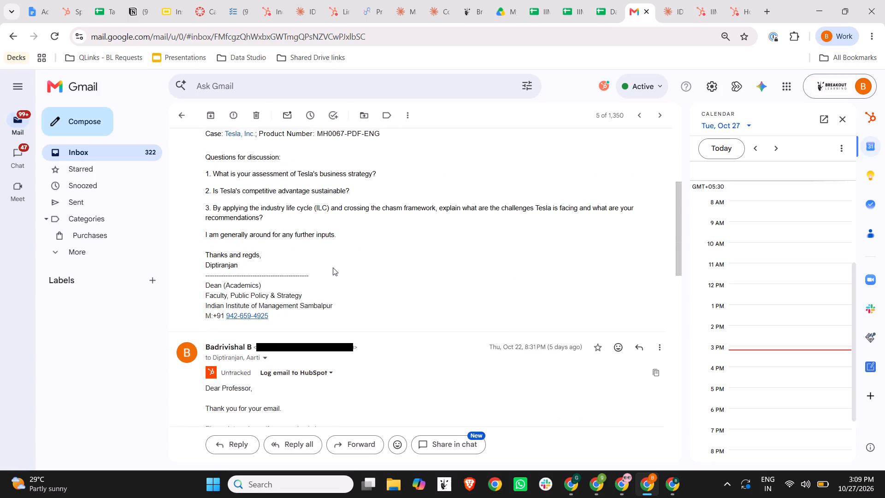
Switch from the Gmail thread to the Breakout Learning app.
click(446, 487)
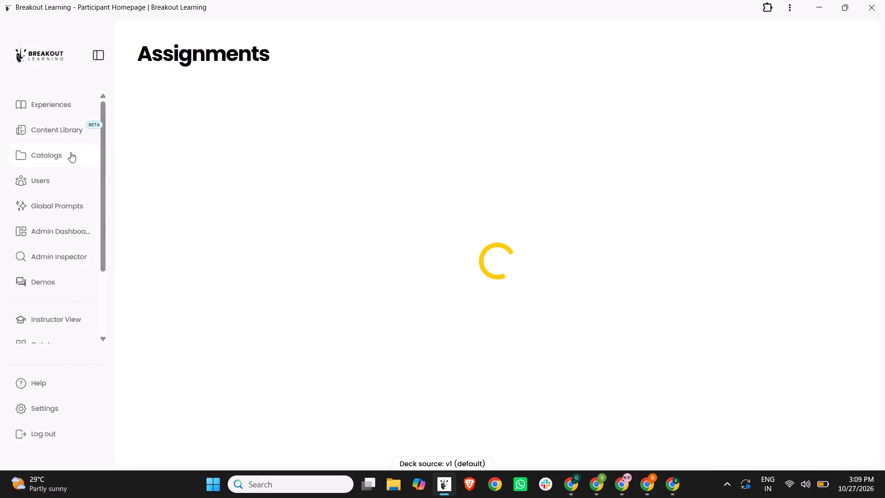
Find the instructor account matching "dipti" among the users and start impersonating it.
click(60, 174)
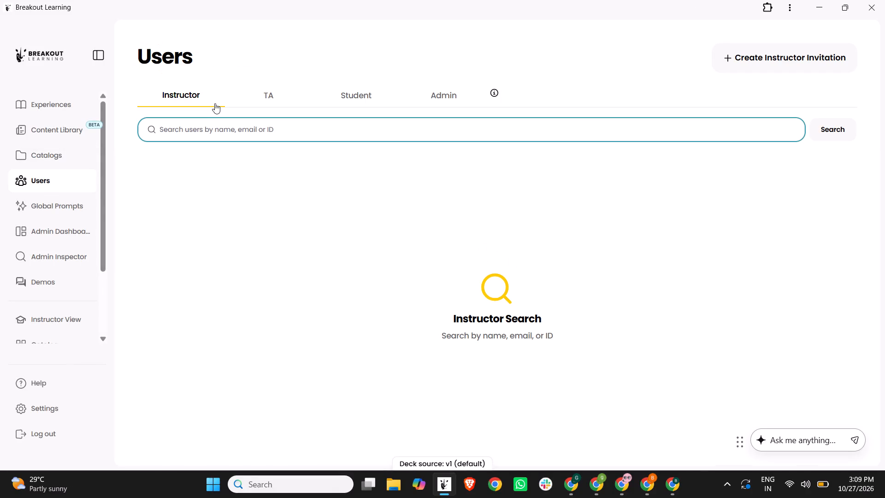
text(dipti)
key(Return)
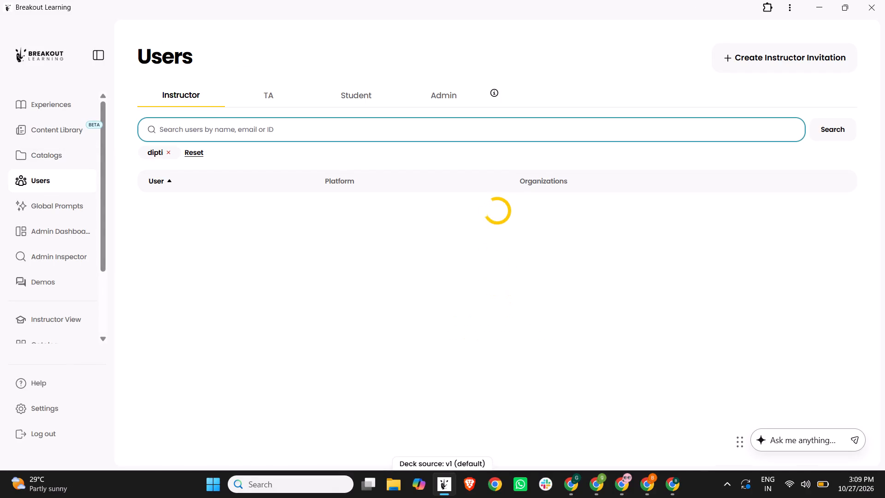
click(785, 214)
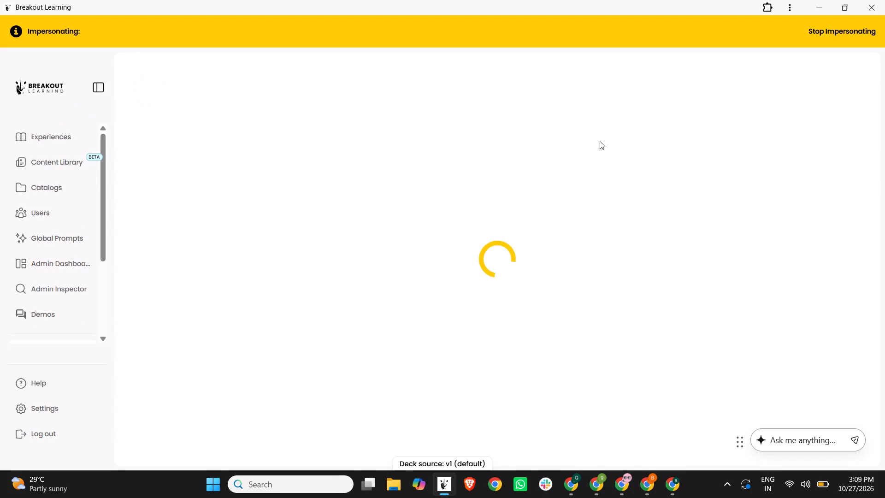
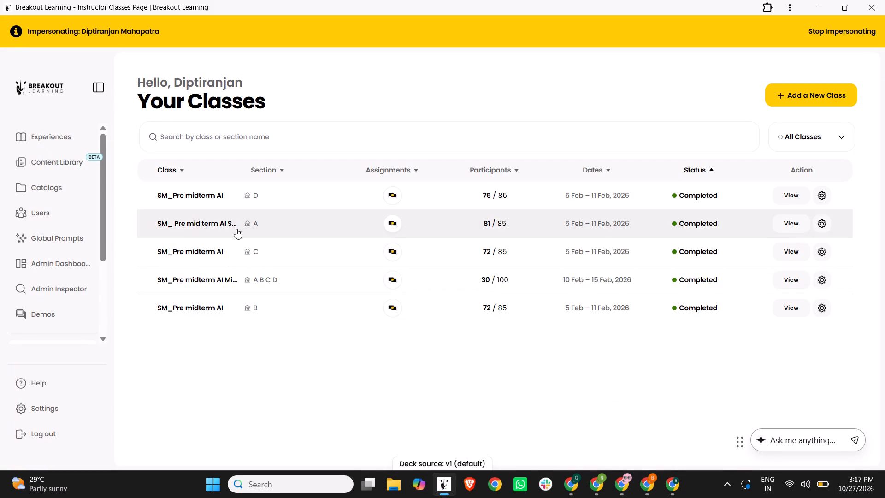
Switch to Gmail, read the latest reply in the professor's Tesla case thread, and return to the impersonated Breakout Learning classes page.
click(447, 480)
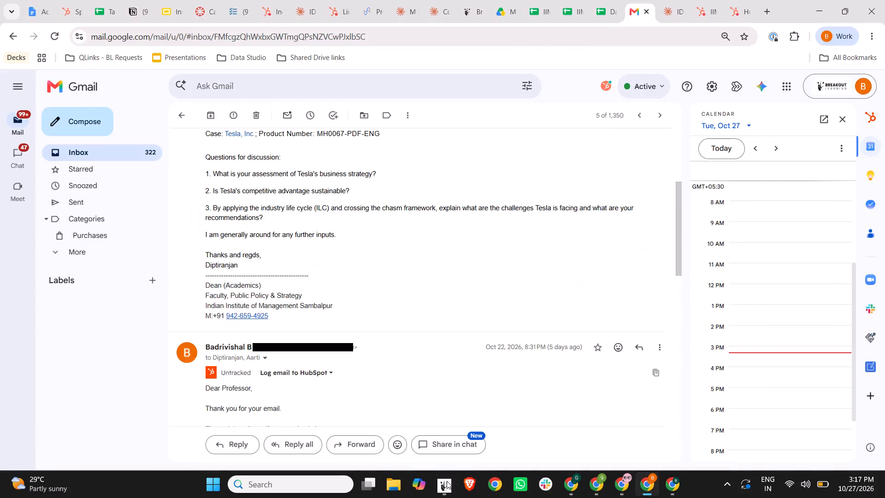
click(447, 481)
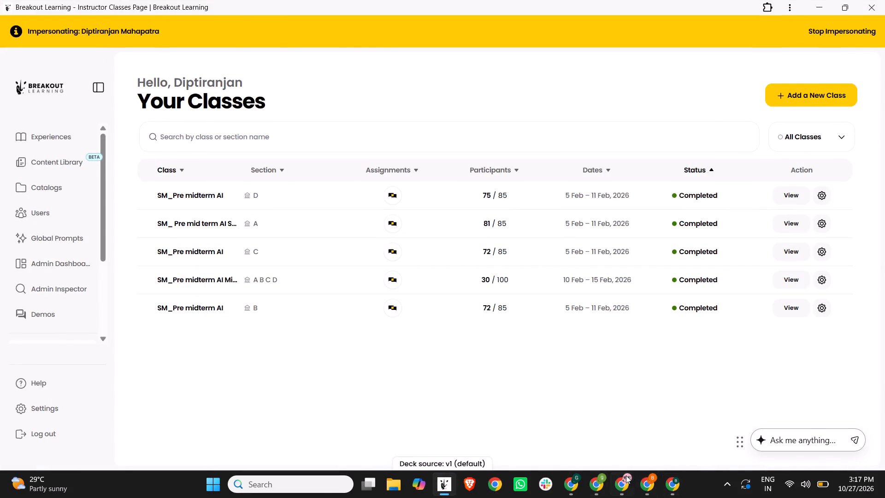
click(626, 483)
click(626, 483)
click(642, 487)
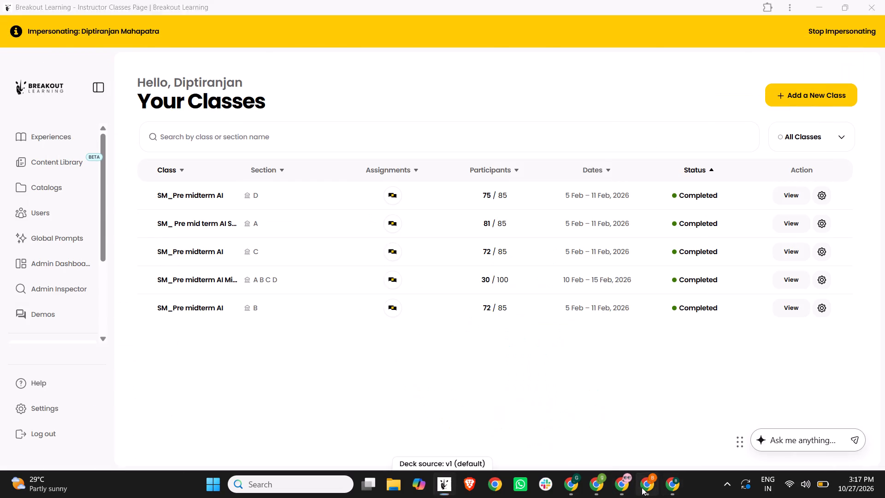
scroll(493, 328, down, 19)
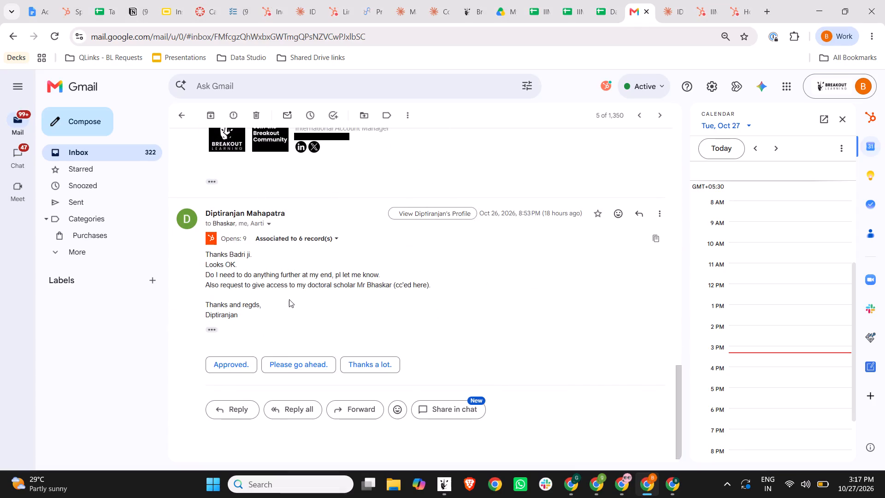
scroll(518, 359, up, 5)
click(436, 490)
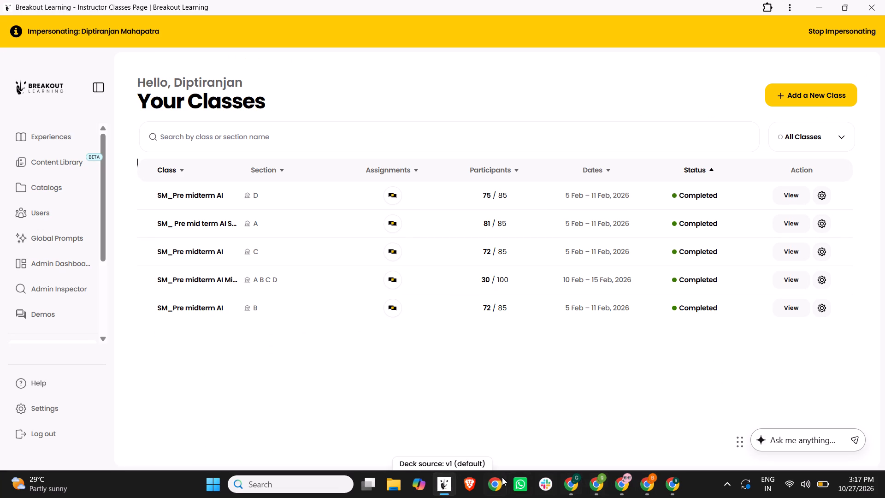
Find the WhatsApp app through a Windows search and launch it.
click(308, 485)
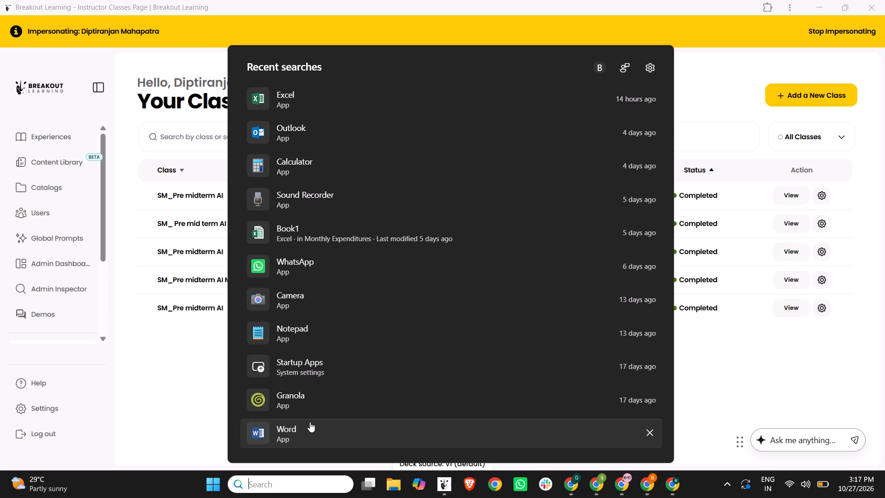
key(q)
key(BackSpace)
key(BackSpace)
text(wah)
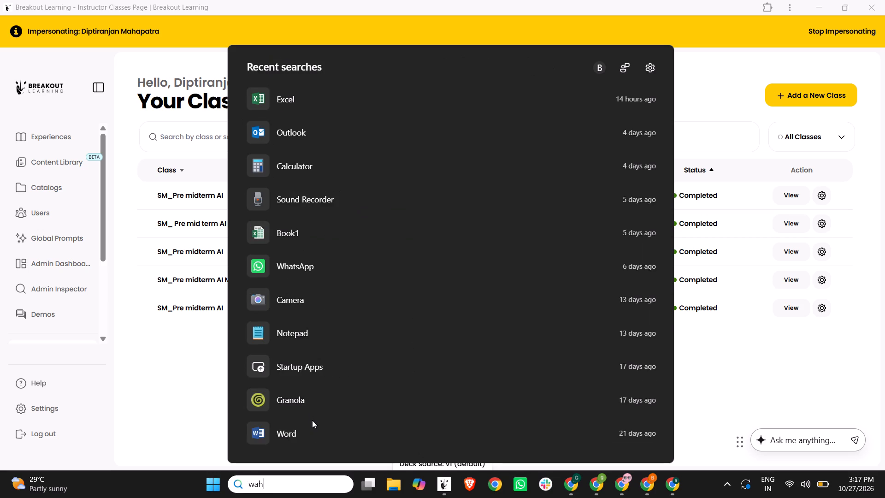
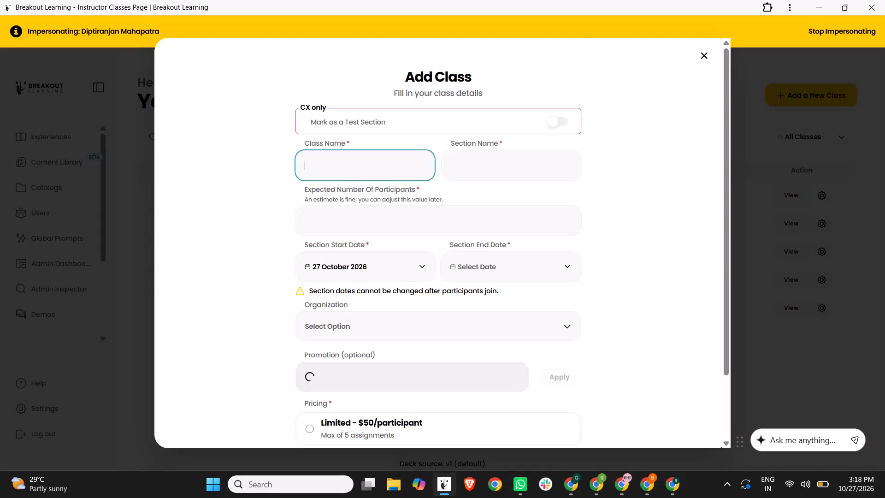
Paste the course name as the new class's name and shorten it to "SM Term -II".
click(329, 167)
key(ctrl+v)
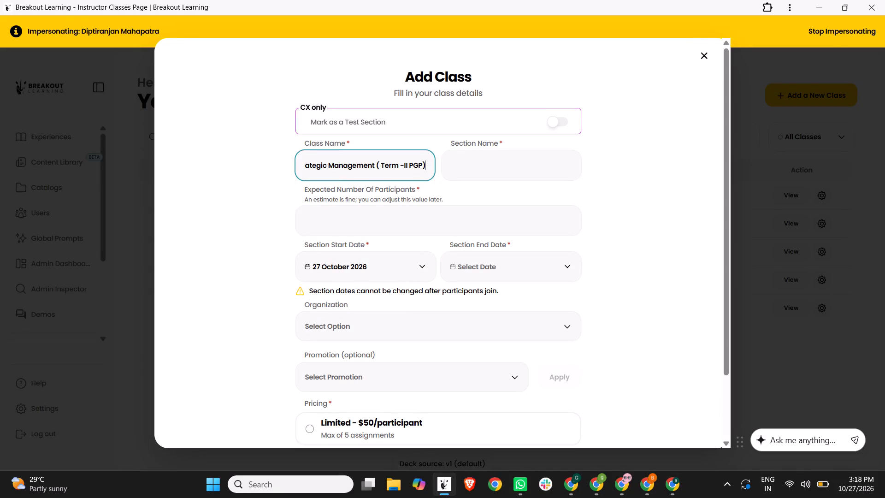
click(429, 164)
key(BackSpace)
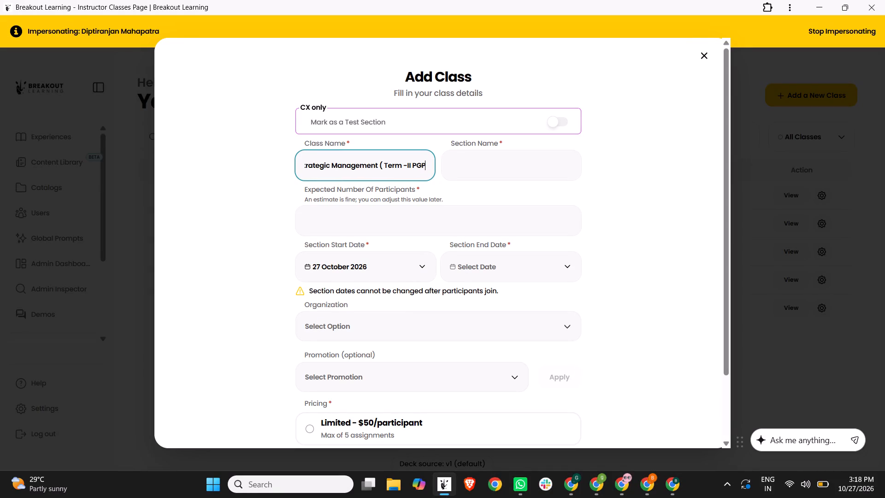
click(384, 165)
key(BackSpace)
key(BackSpace)
drag(383, 160, 245, 161)
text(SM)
drag(358, 164, 348, 165)
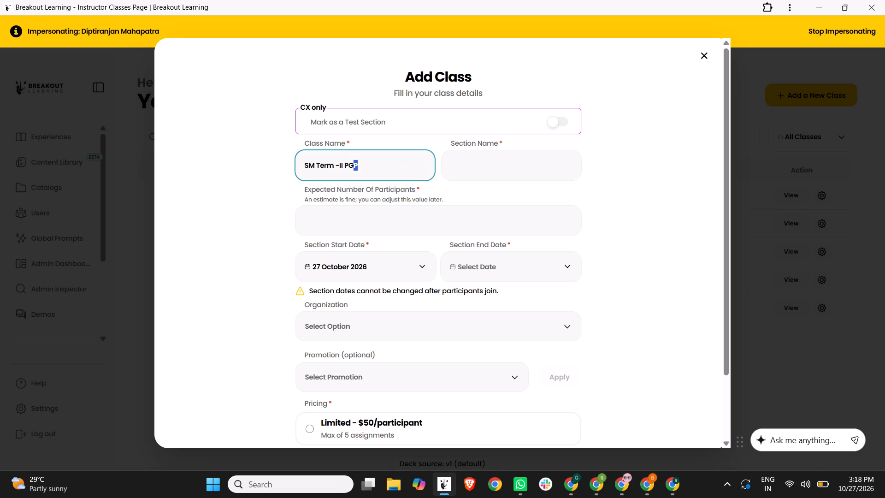
drag(348, 165, 344, 165)
key(BackSpace)
key(BackSpace)
key(Tab)
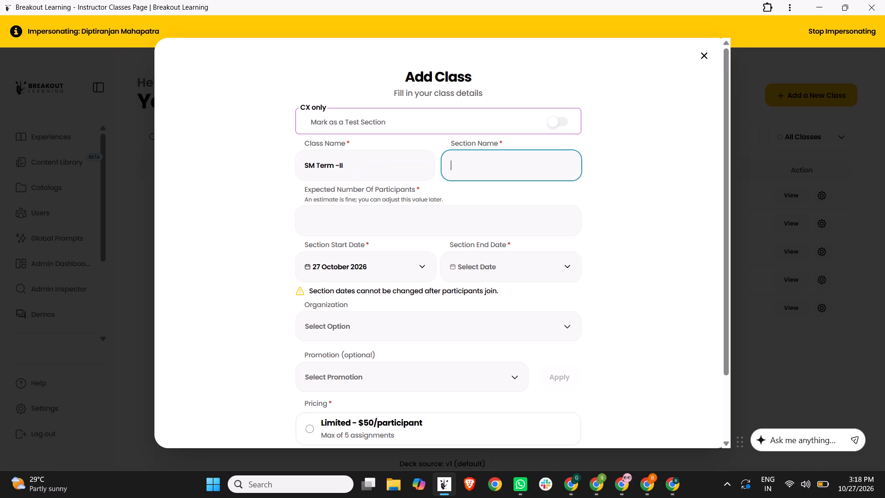
Fill in section A, 100 expected participants, section end date 31 December 2026 and organization IIM Sambalpur.
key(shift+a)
click(344, 217)
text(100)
click(516, 264)
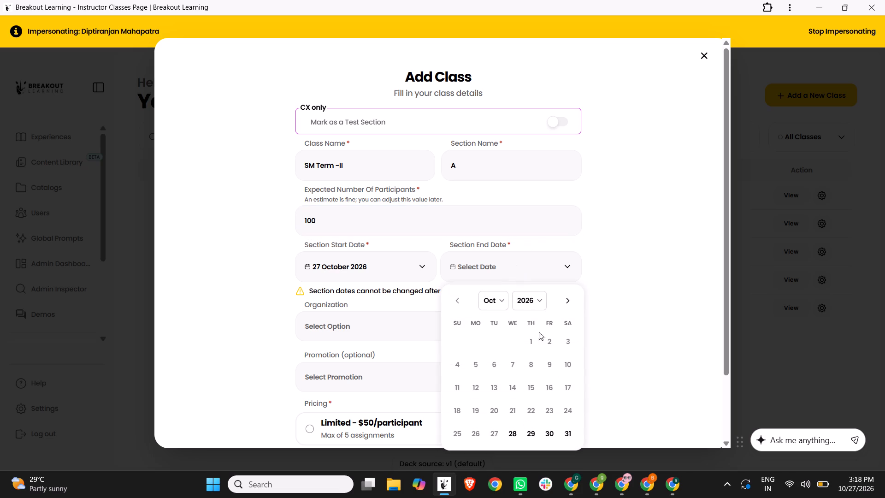
click(567, 300)
click(567, 300)
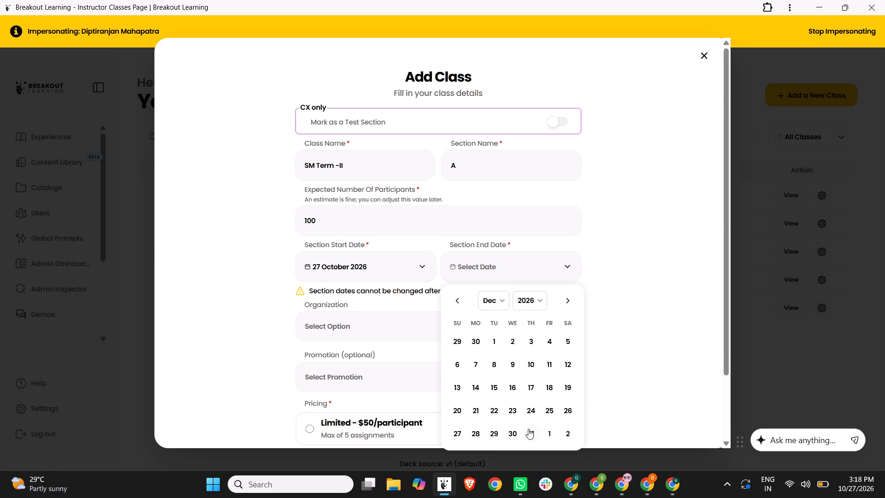
click(531, 433)
click(361, 327)
click(383, 362)
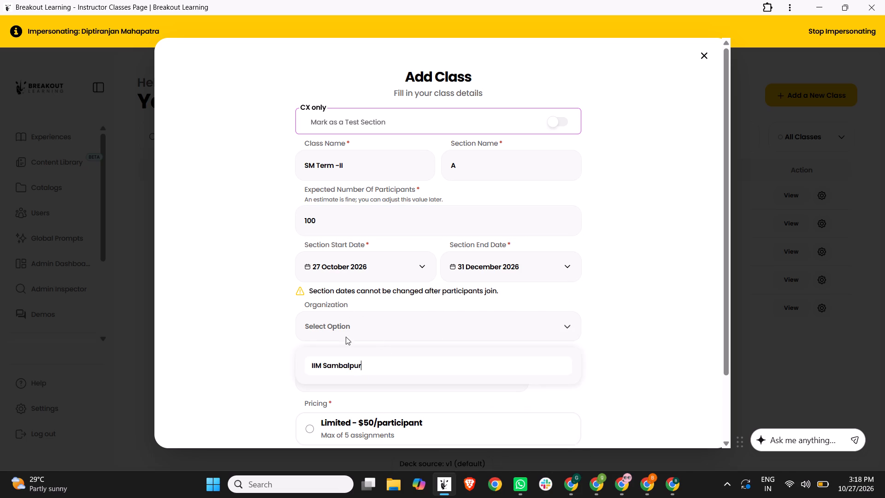
Correct the class name to "SM Term-II" and add the class.
click(340, 166)
key(BackSpace)
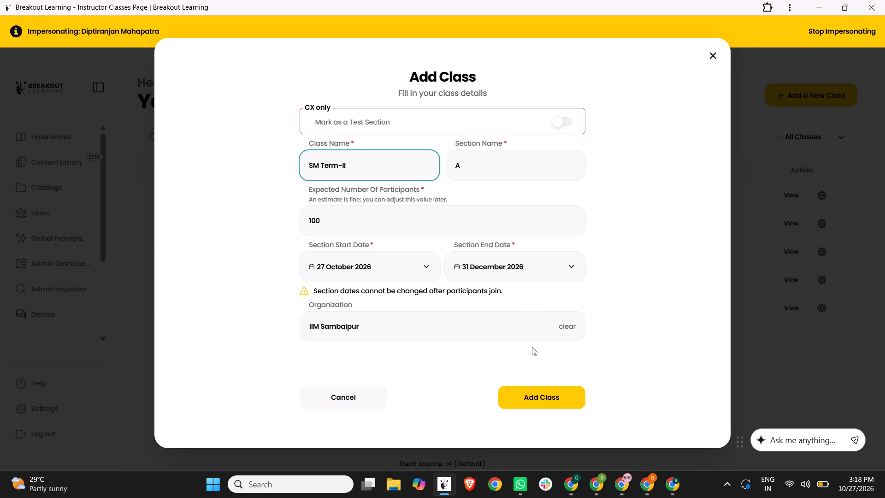
click(529, 395)
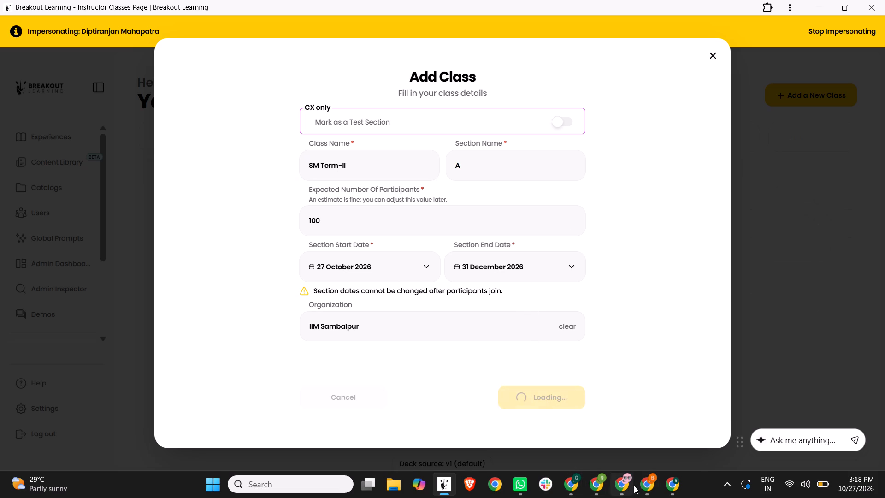
In HubSpot, search for "IIM Sambalpur", open the Institutional Deal - Term II - Q4 2026 - Renewal 4, and copy its record ID.
click(648, 487)
click(697, 0)
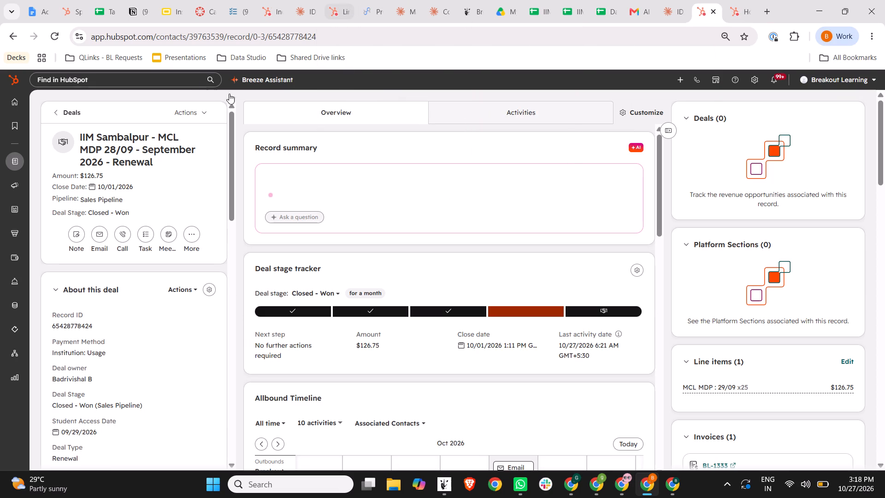
click(185, 76)
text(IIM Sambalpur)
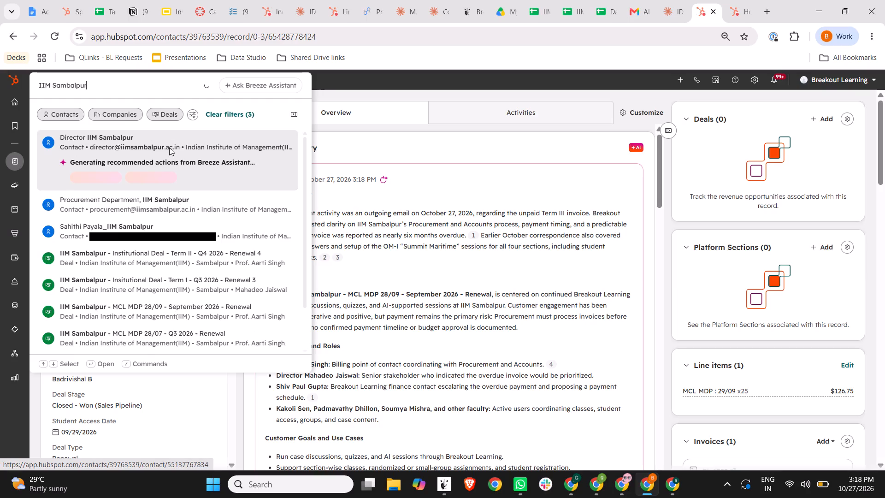
click(220, 260)
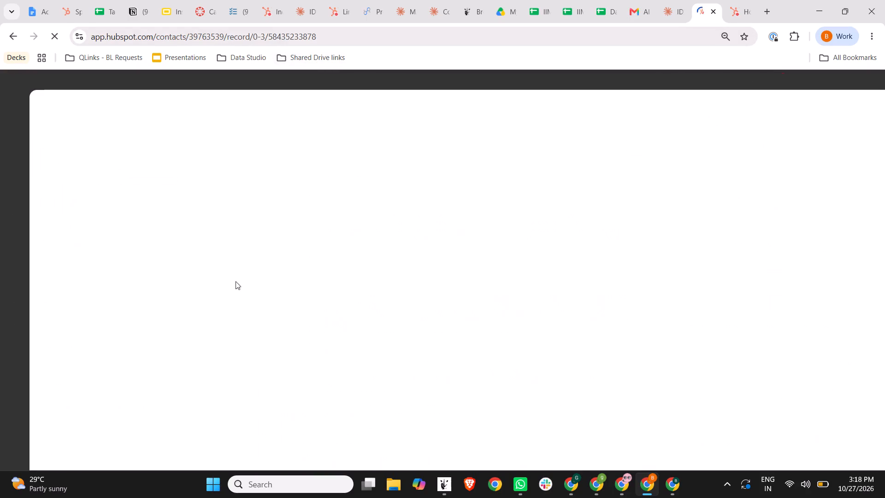
drag(270, 36, 374, 41)
key(ctrl+c)
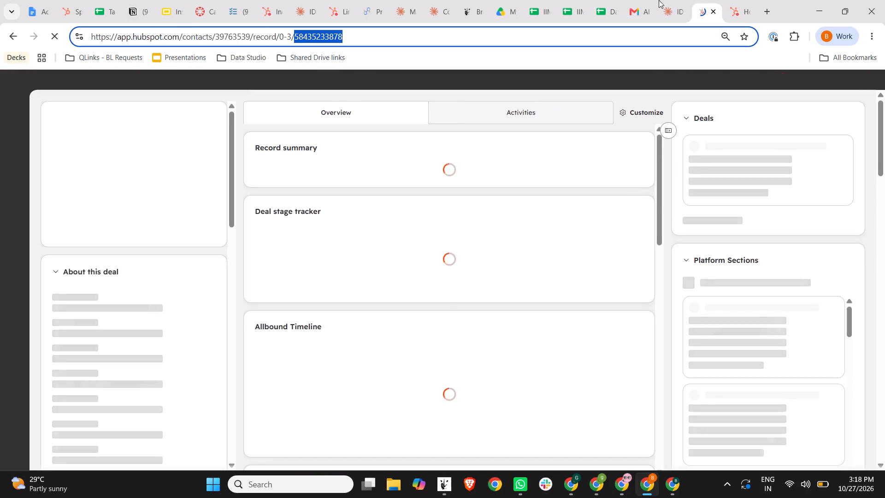
click(823, 2)
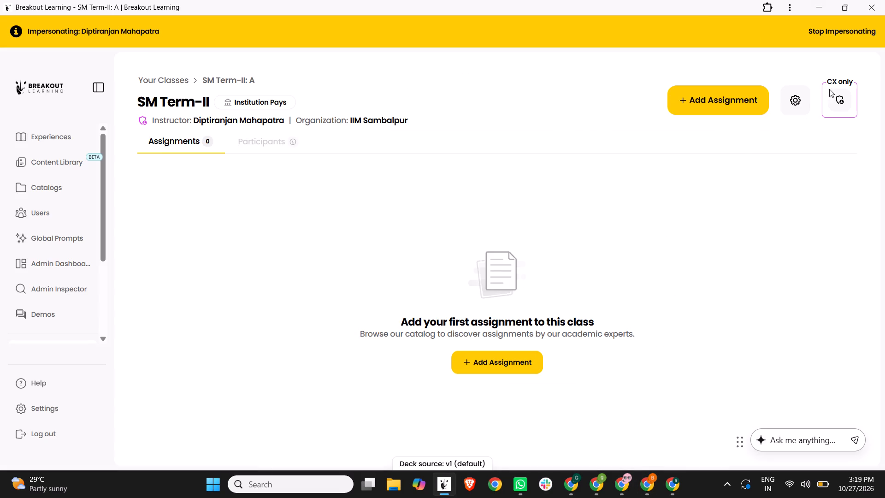
click(841, 103)
click(812, 136)
click(404, 255)
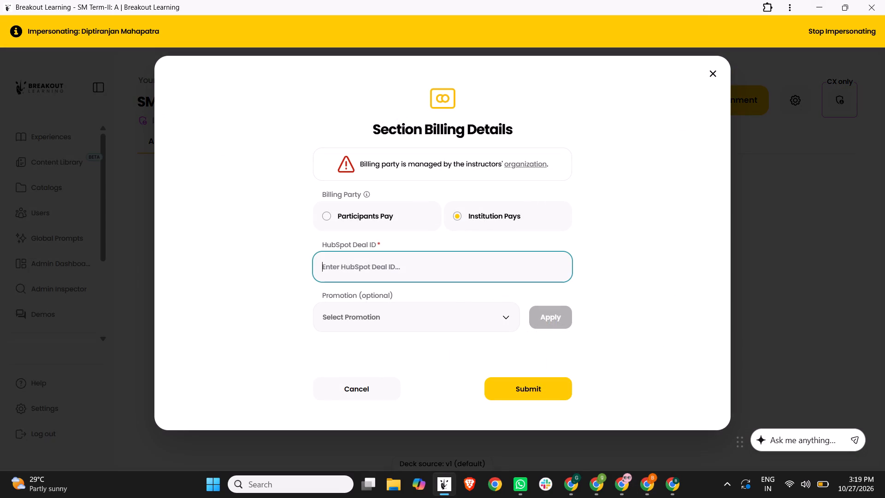
key(ctrl+v)
click(537, 396)
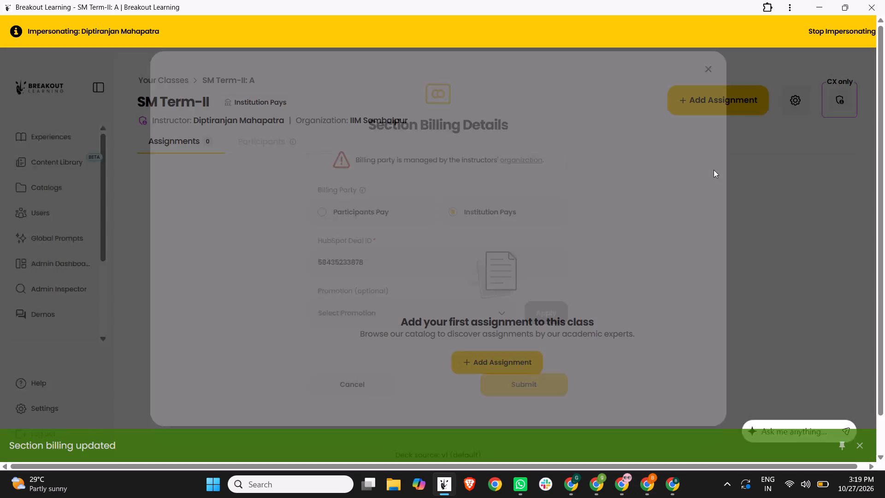
Start adding an assignment to the class and switch the experience catalog to IIM Sambalpur.
click(717, 100)
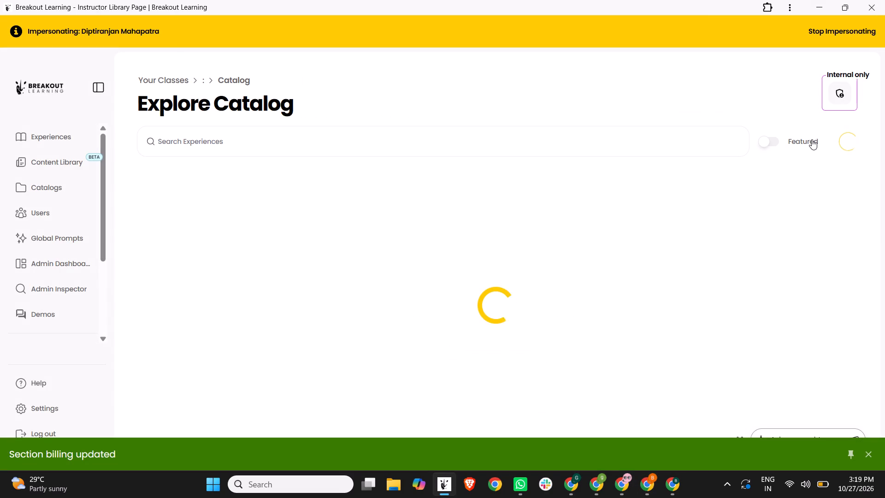
click(811, 134)
click(668, 211)
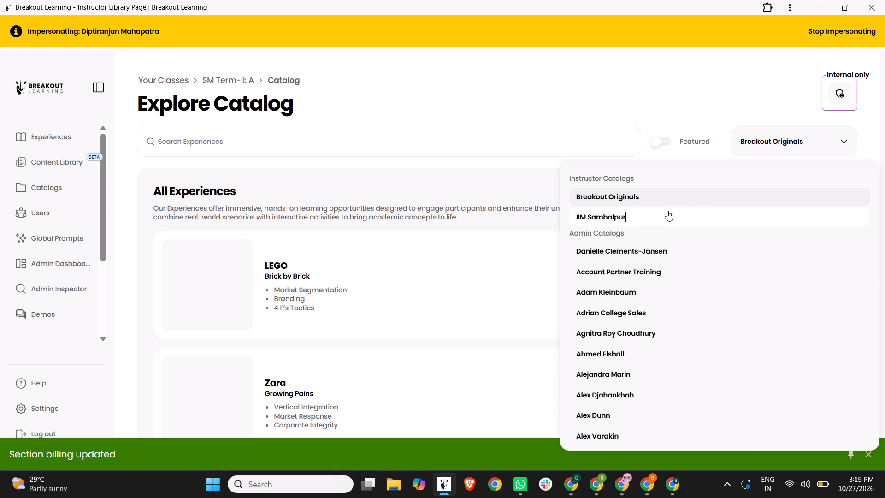
Review the professor's email thread in Gmail for the name under which the Tesla case was published.
click(651, 486)
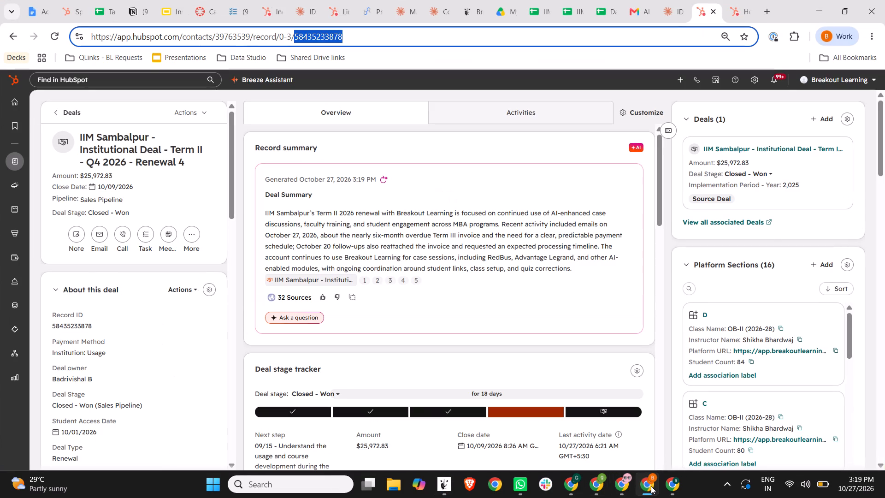
scroll(466, 276, down, 2)
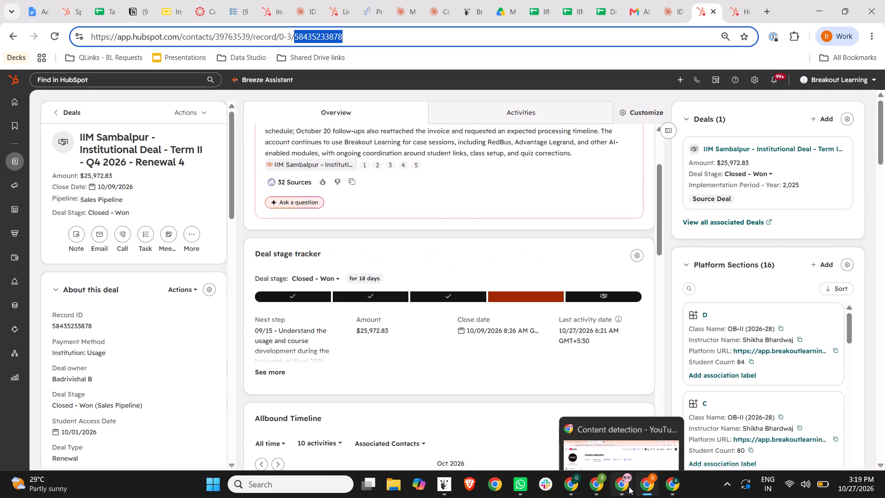
click(638, 0)
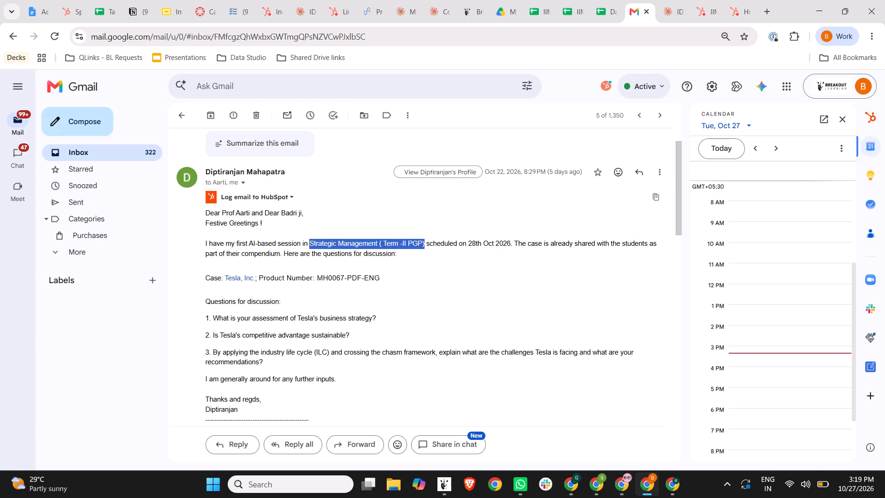
click(449, 267)
scroll(449, 267, down, 9)
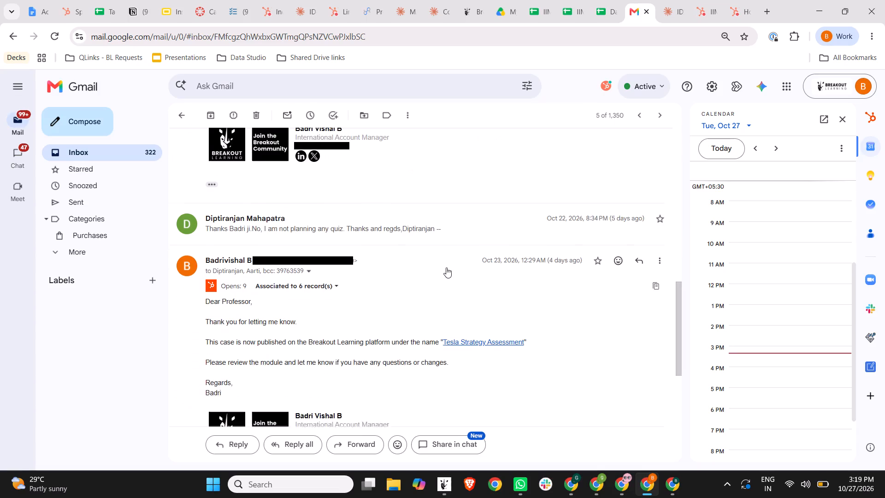
scroll(535, 300, up, 7)
scroll(534, 299, down, 7)
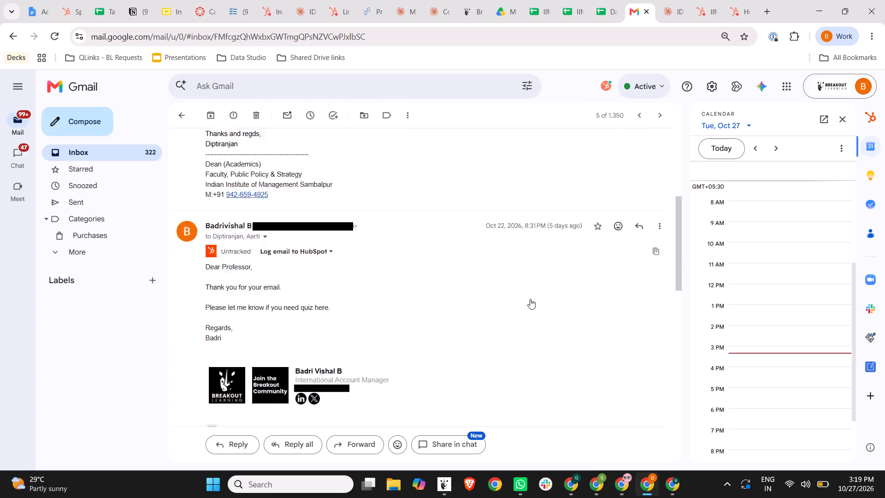
scroll(534, 299, down, 3)
Search the IIM Sambalpur catalog in Breakout Learning for "Tesla" and open the Tesla Strategy Assessment experience.
click(818, 1)
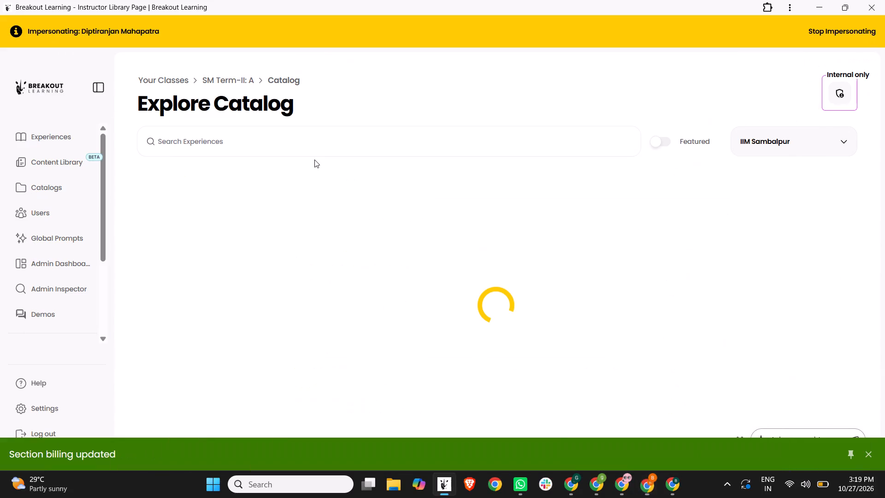
click(483, 131)
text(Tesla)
click(501, 231)
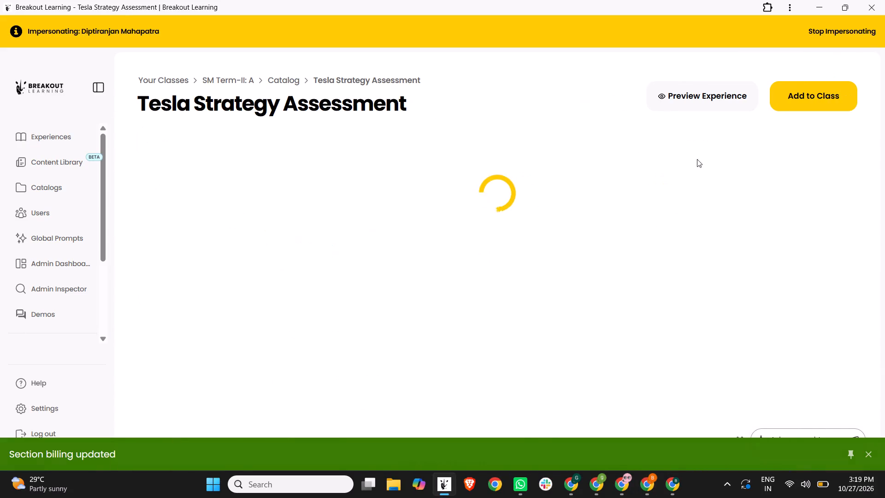
Check the professor's original request email in Gmail for the session schedule.
click(656, 482)
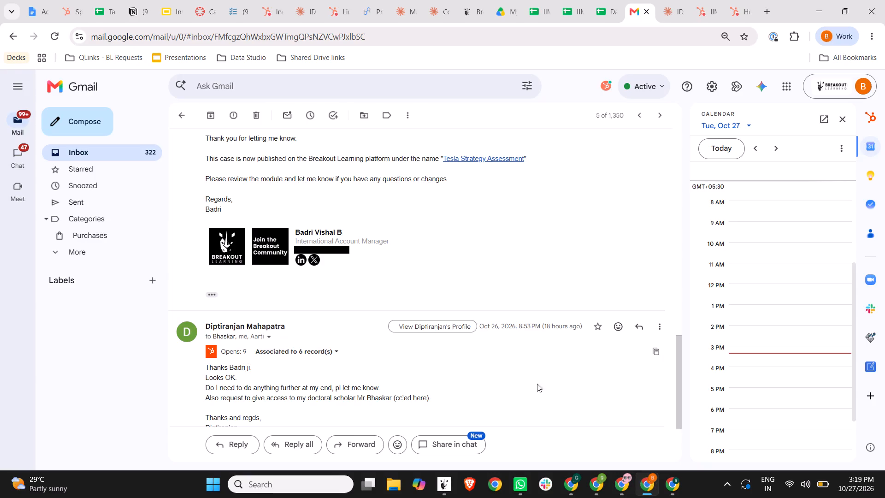
scroll(481, 293, up, 10)
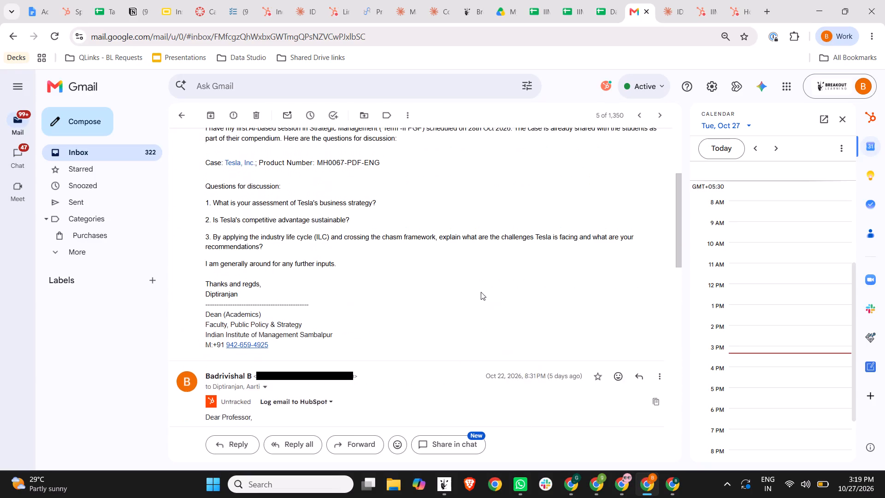
scroll(481, 292, up, 1)
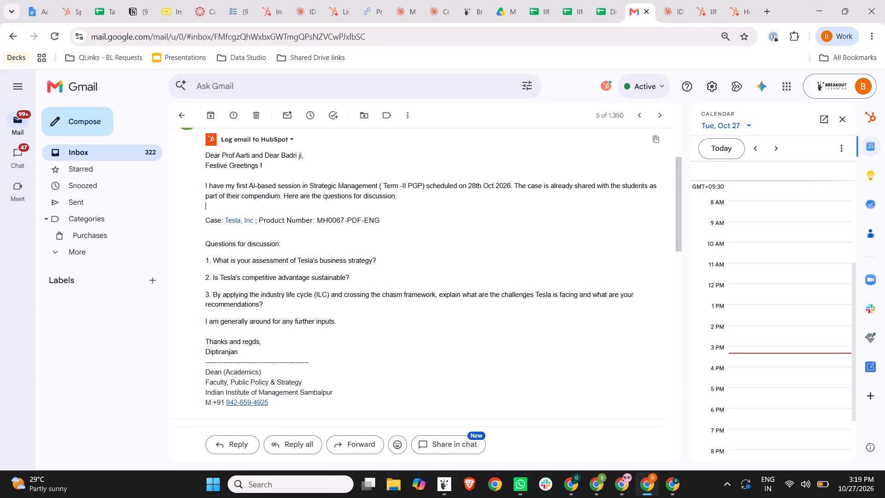
Set the Tesla Strategy Assessment's dates for SM Term-II: A to available from 27 October 2026 and due 28 October 2026 at 11:45 PM.
click(823, 2)
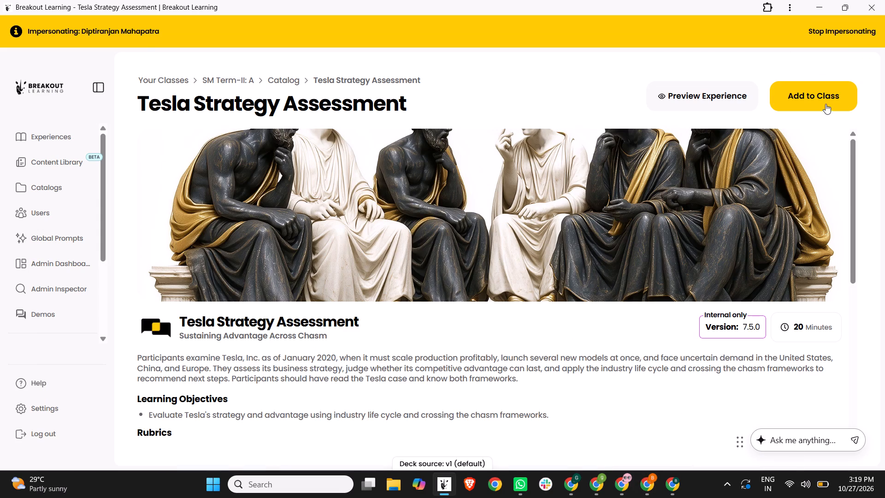
click(826, 104)
click(389, 172)
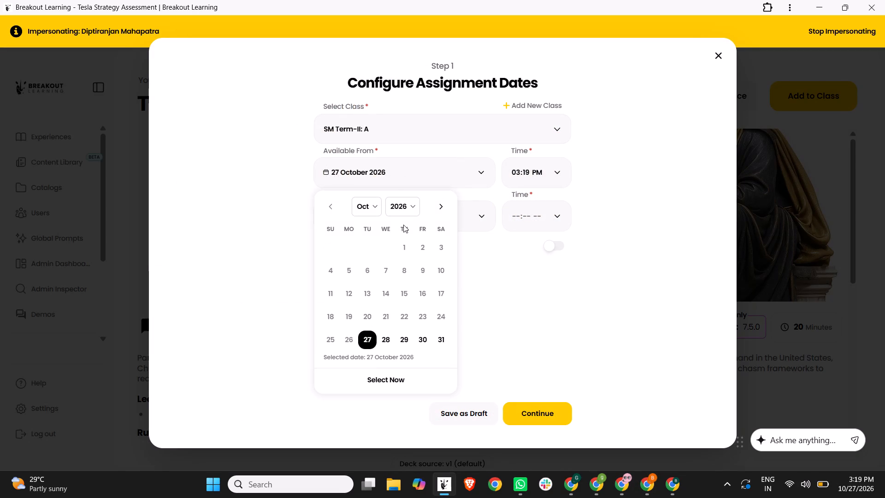
click(372, 337)
click(545, 222)
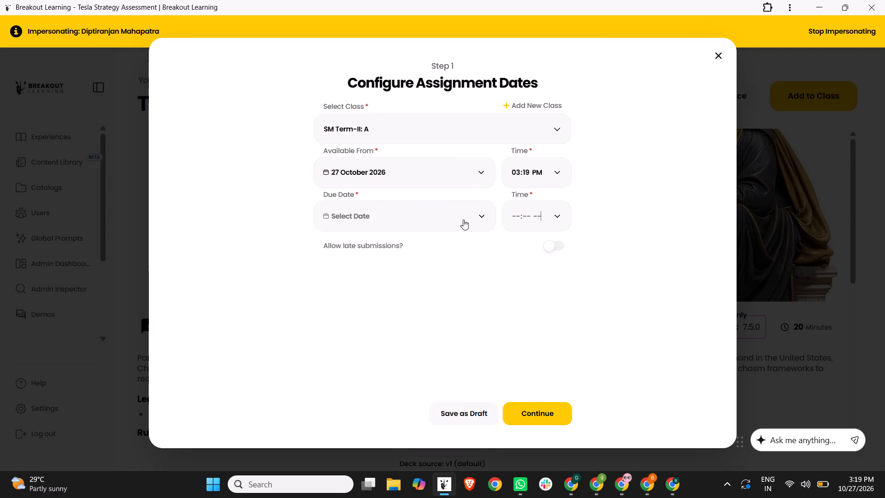
click(426, 211)
click(389, 382)
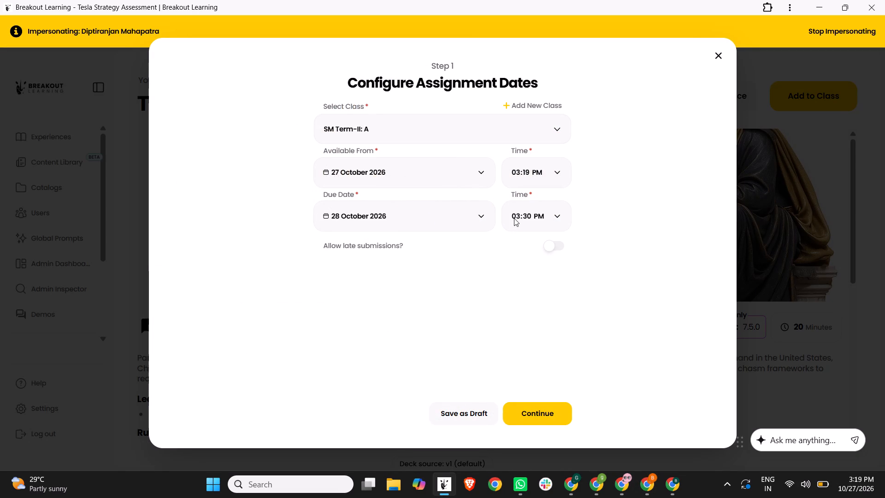
click(514, 218)
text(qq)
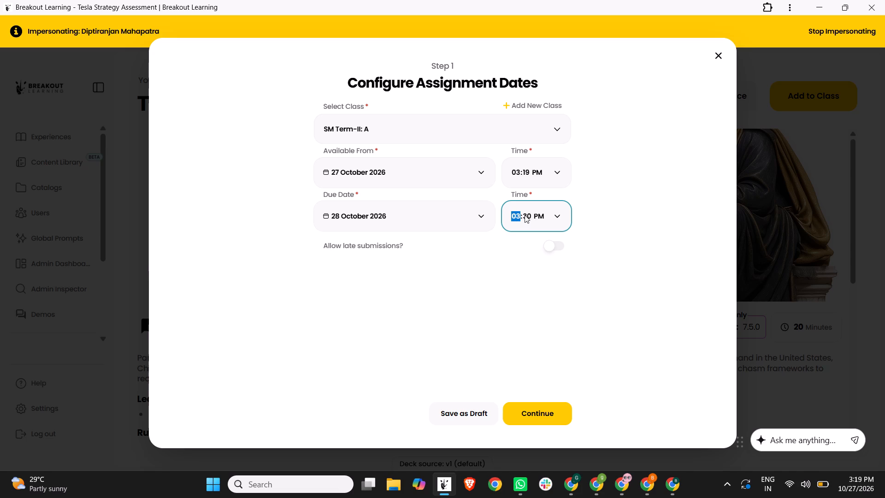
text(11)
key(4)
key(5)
Finish adding the Tesla Strategy Assessment to SM Term-II: A with participant-led grouping and grading enabled, keeping the default group size and weights.
click(556, 411)
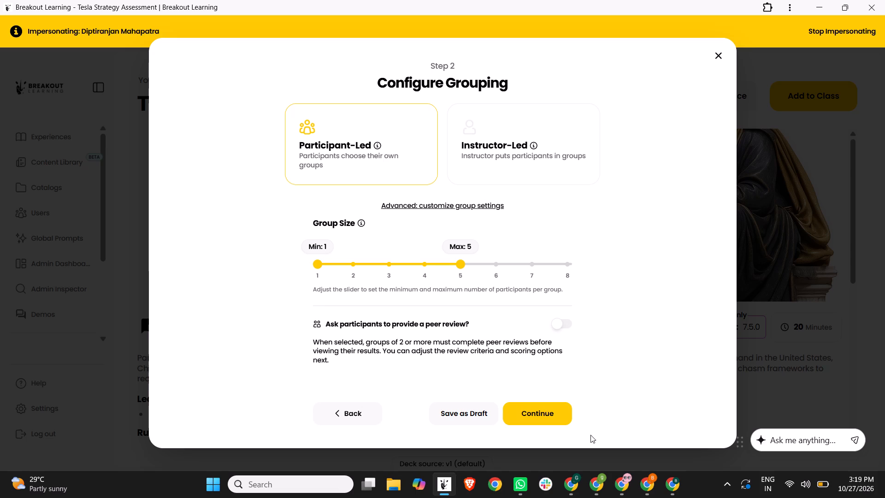
click(554, 415)
click(383, 137)
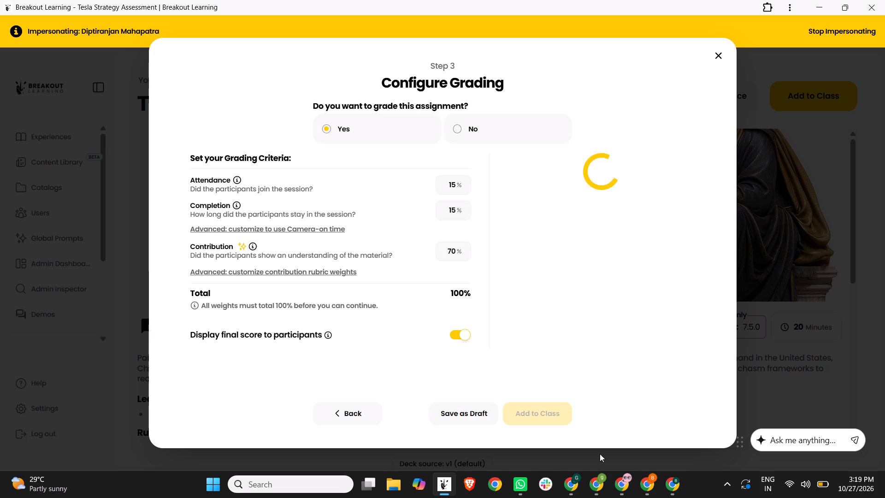
click(551, 417)
click(505, 301)
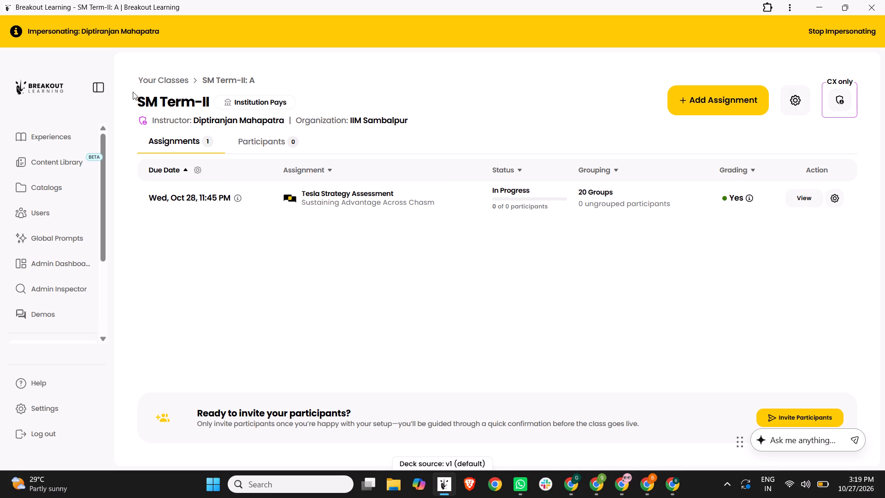
Create a new class SM Term-II, section B, with 100 expected participants, end date 31 December 2026 and organization IIM Sambalpur.
click(179, 82)
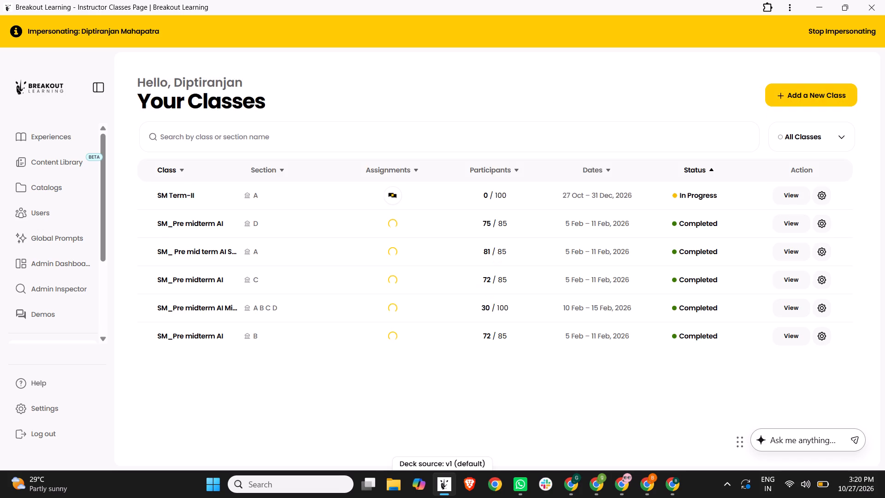
click(795, 100)
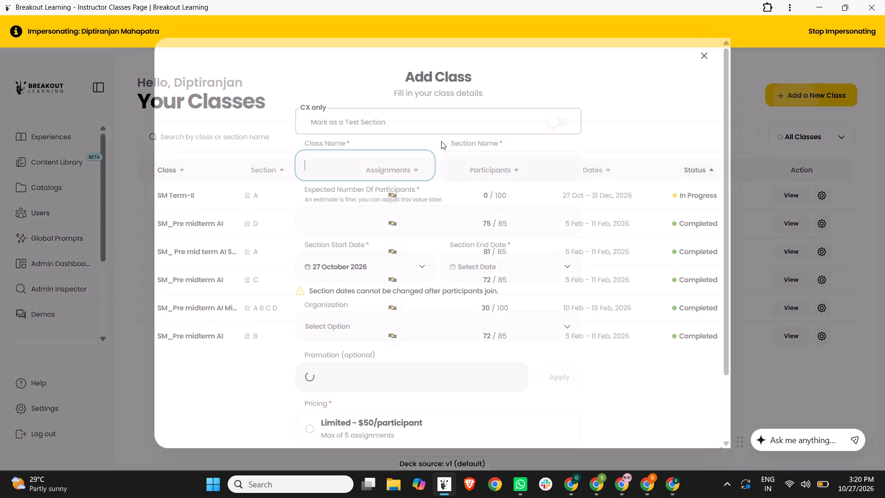
text(SM Term-II)
key(Tab)
key(shift+b)
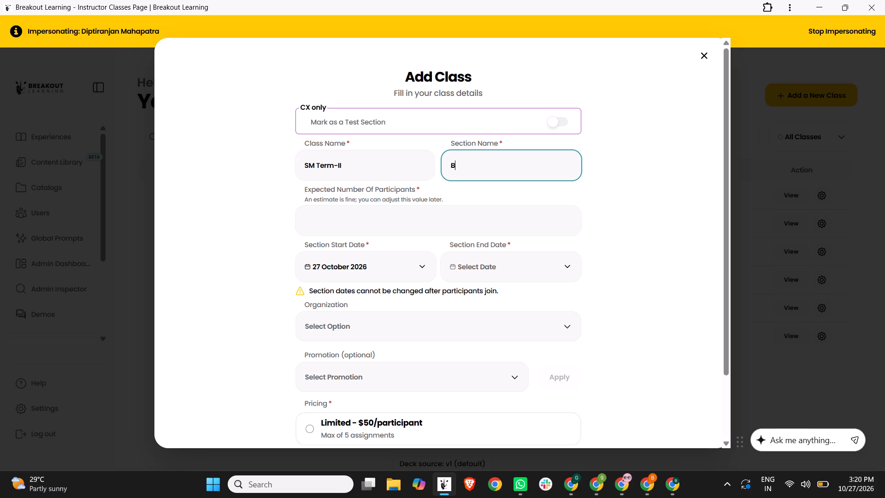
key(Tab)
text(100)
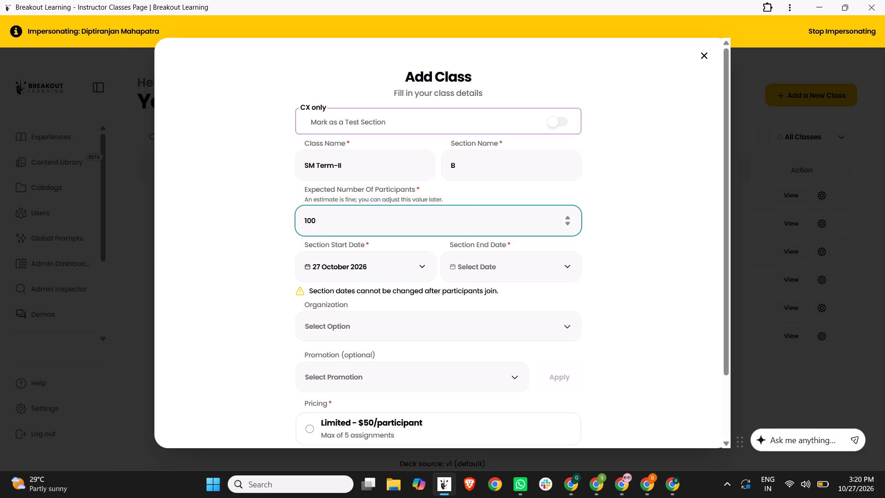
click(475, 259)
double_click(563, 303)
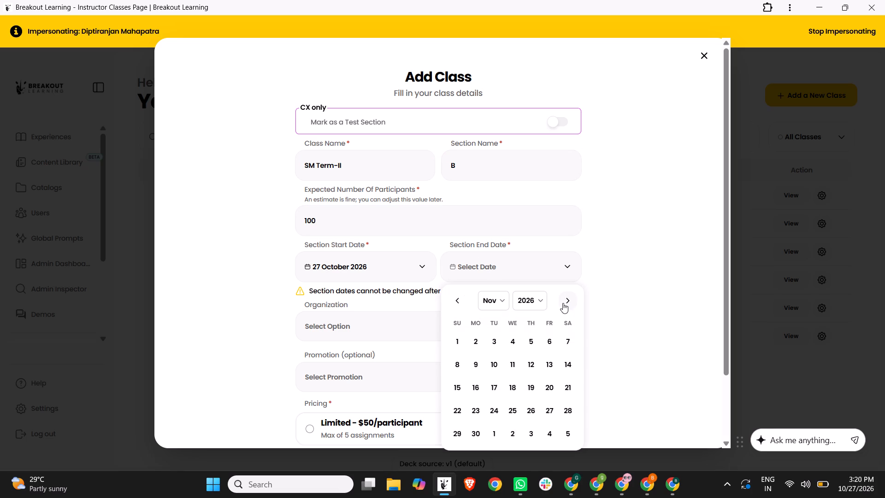
click(530, 433)
click(413, 328)
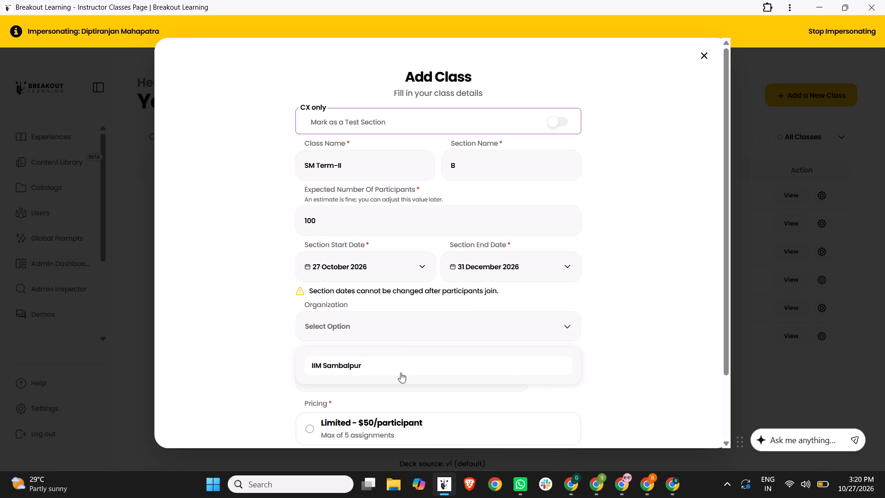
click(400, 368)
scroll(265, 283, down, 2)
click(538, 406)
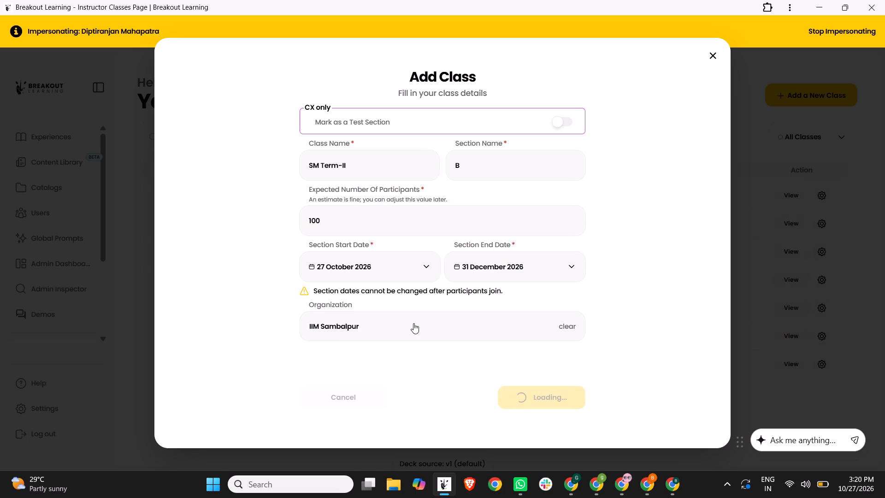
click(833, 96)
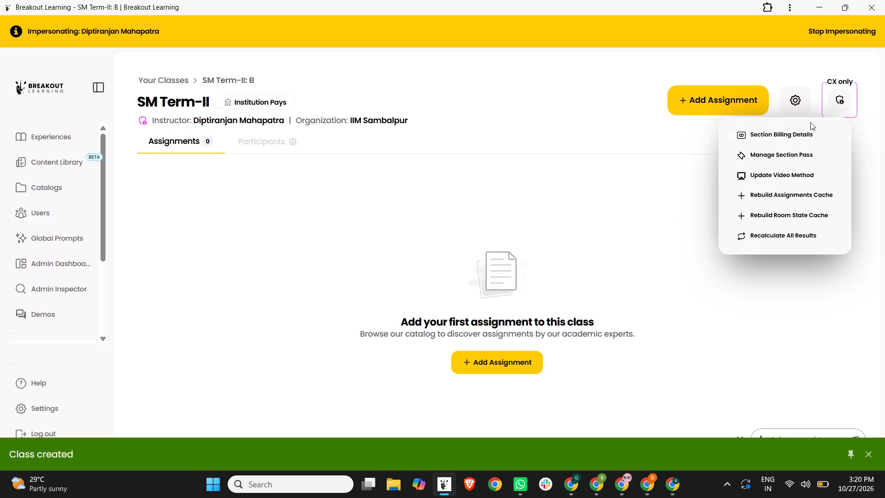
click(778, 136)
click(395, 265)
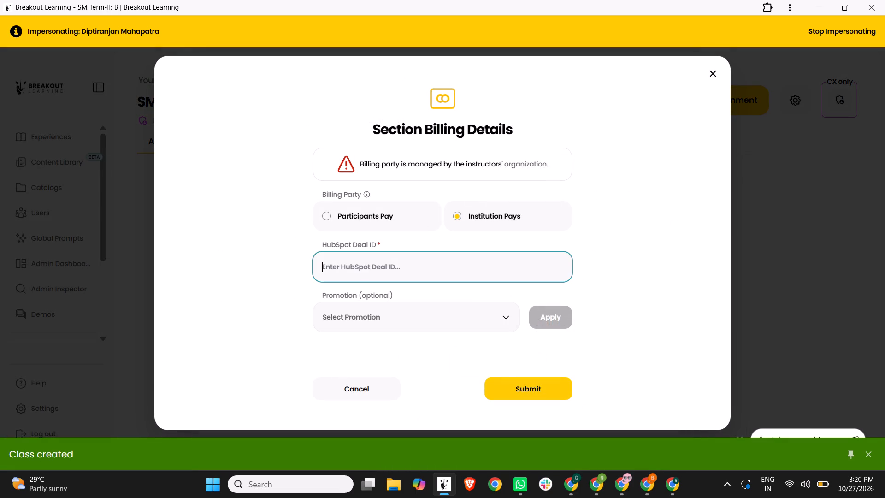
key(ctrl+v)
click(524, 393)
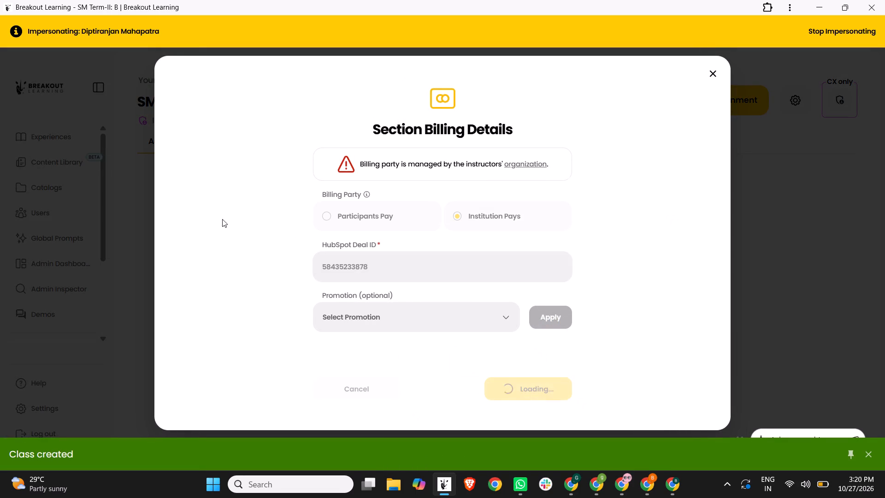
Find "Tesla" in the IIM Sambalpur catalog for a section B assignment and open the Tesla Strategy Assessment.
click(716, 99)
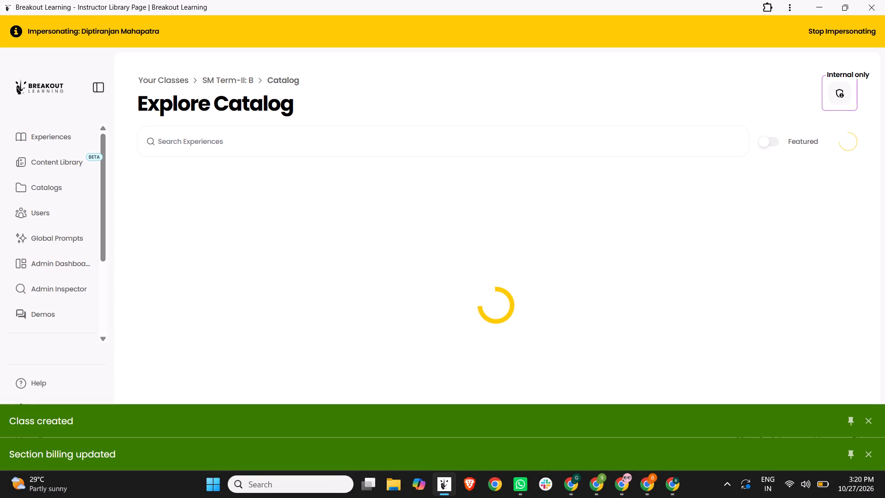
click(777, 144)
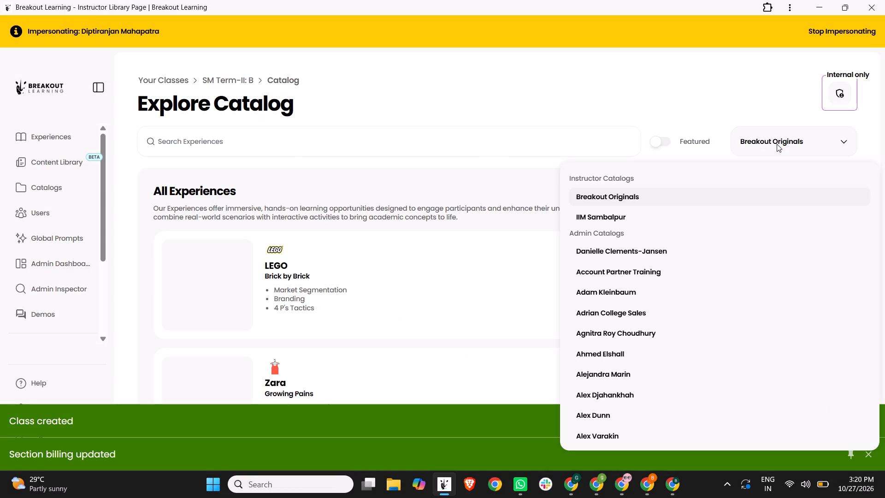
click(631, 217)
click(334, 131)
text(Tes)
text(la)
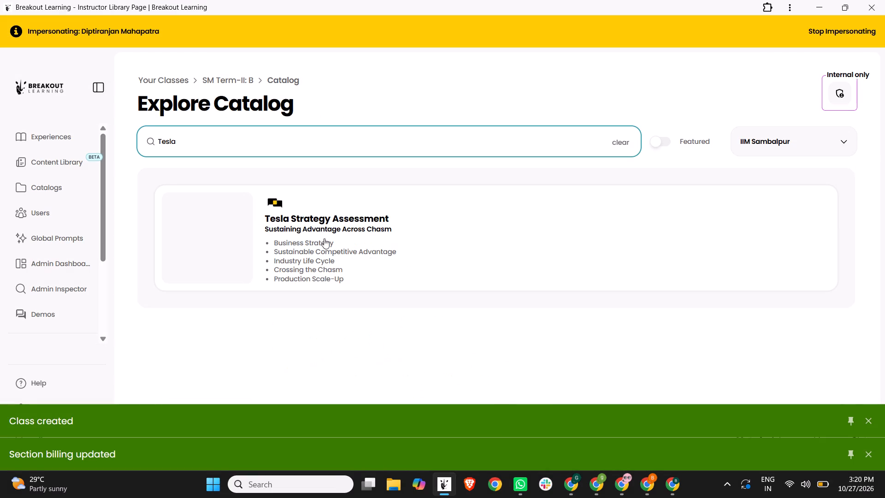
click(350, 226)
click(794, 4)
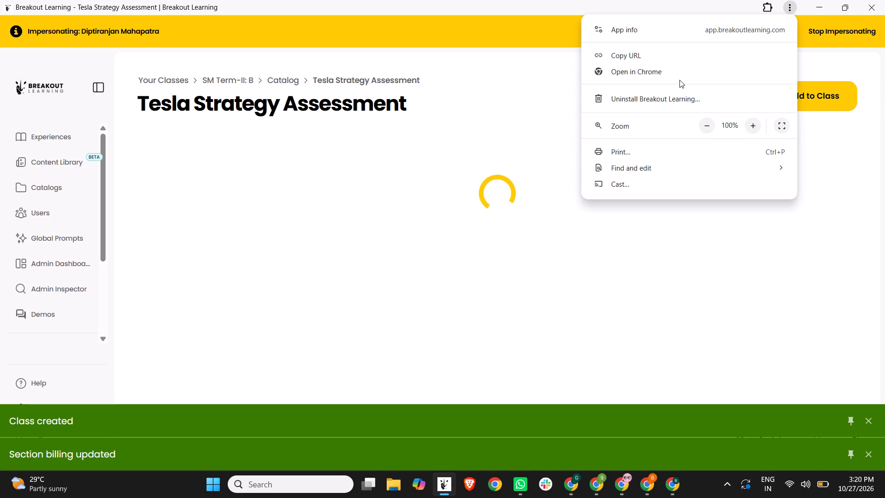
click(522, 59)
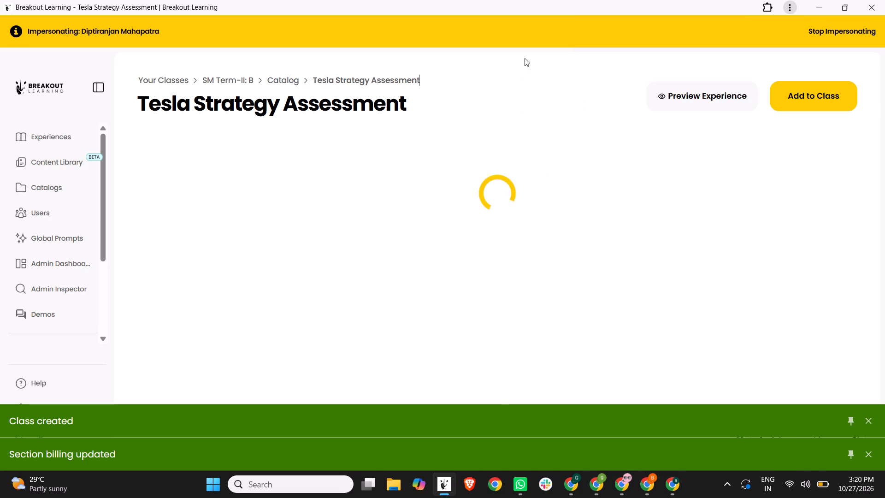
Start adding the assessment to SM Term-II: B, setting the due date to 28 October 2026 and the due hour to 11 PM.
click(814, 90)
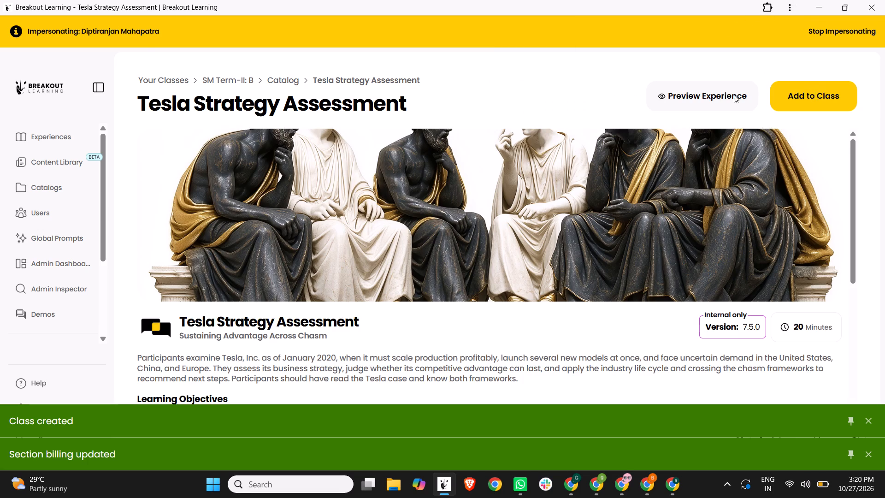
click(384, 218)
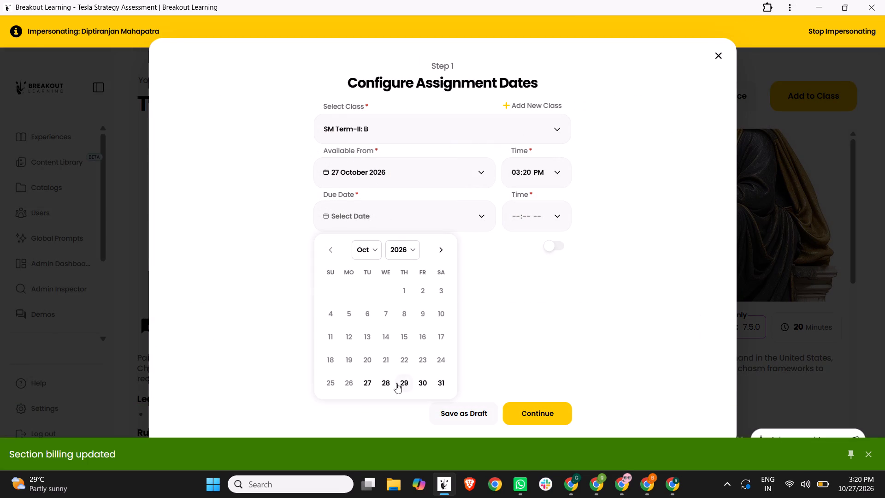
click(389, 382)
click(520, 216)
key(1)
key(1)
click(526, 217)
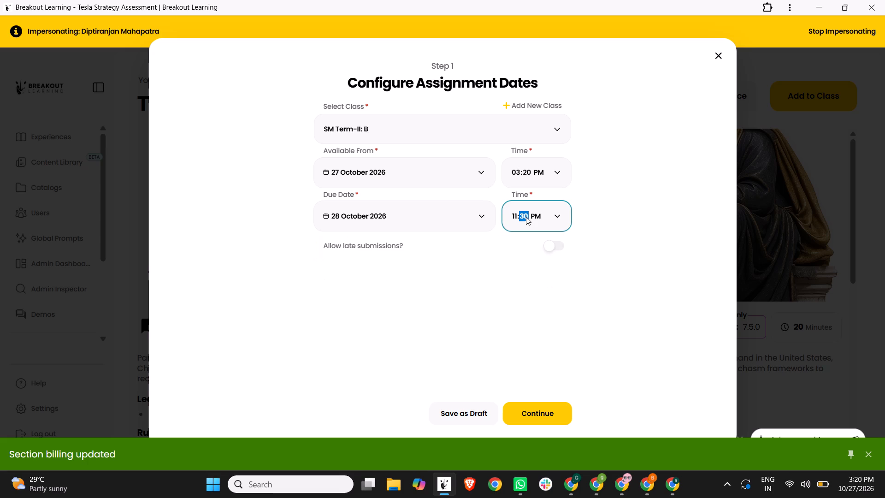
Set the due minutes to 45, keep participant-led grouping, enable grading, and publish the Tesla Strategy Assessment to SM Term-II: B.
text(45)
click(542, 417)
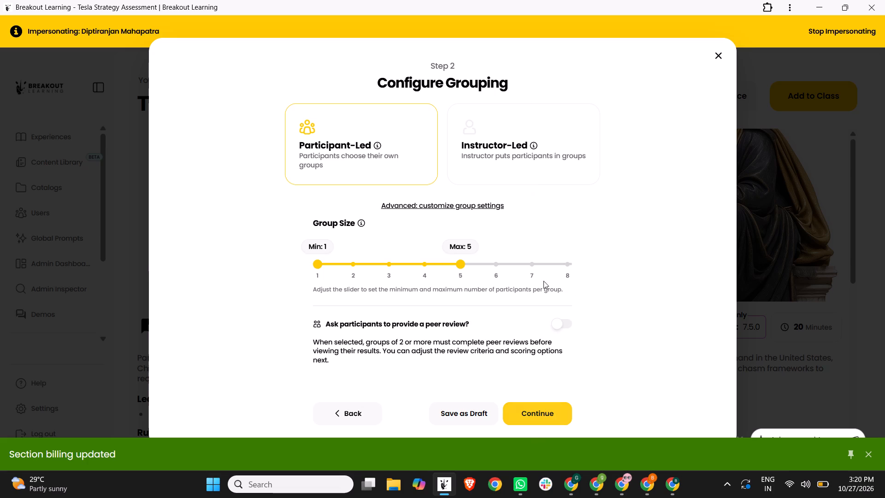
click(535, 409)
click(396, 127)
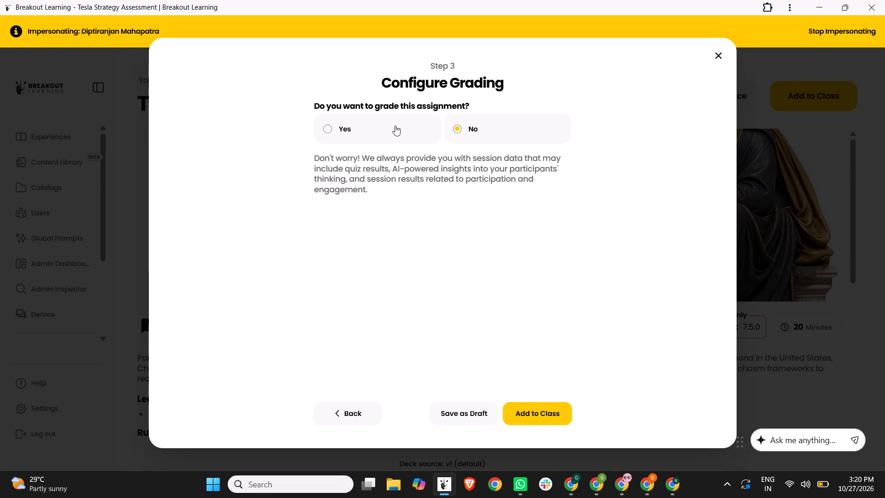
click(544, 418)
click(533, 416)
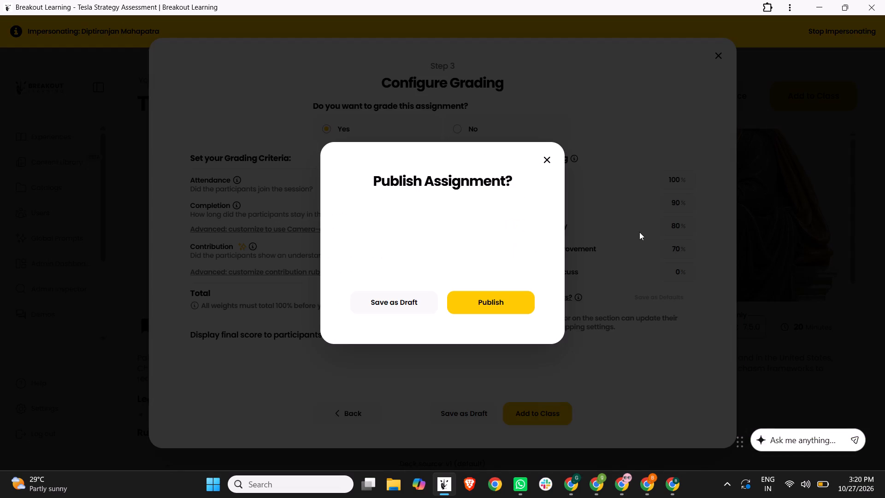
click(488, 299)
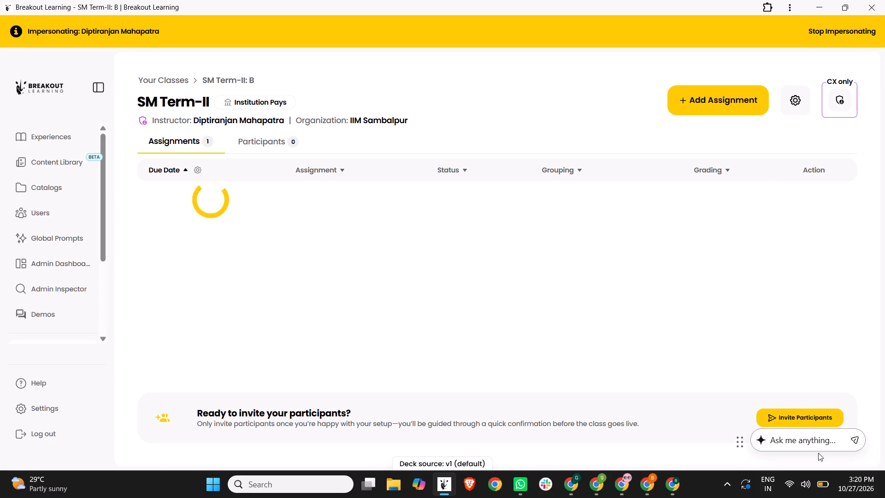
Open the participant invitation for SM Term-II: B and copy its invitation link.
drag(737, 439, 653, 438)
click(838, 416)
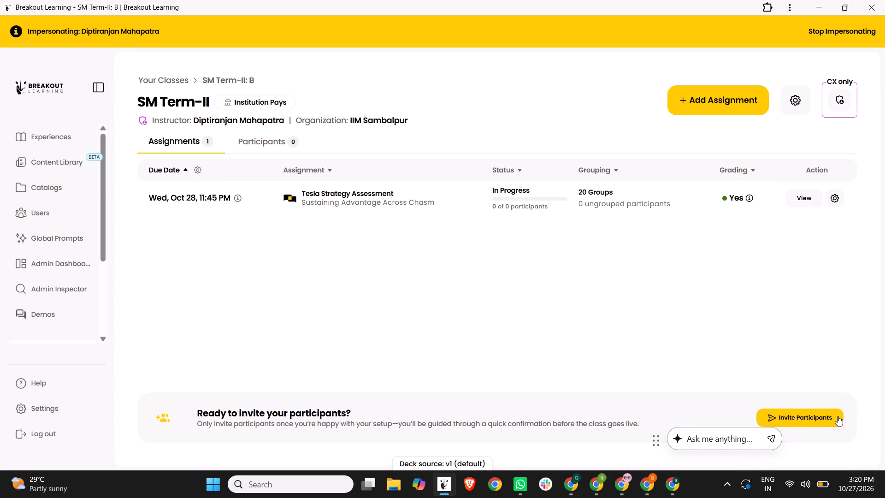
drag(529, 274, 468, 255)
key(ctrl+c)
click(649, 492)
scroll(357, 313, down, 6)
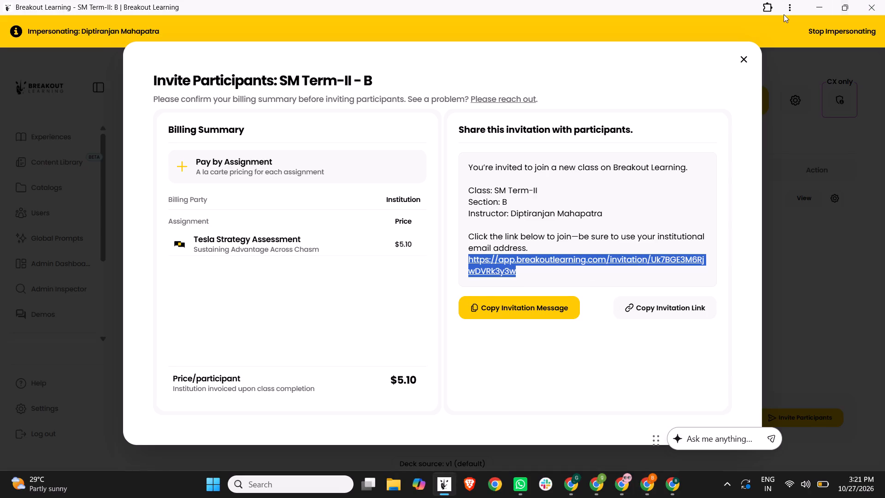
click(827, 2)
key(ctrl+v)
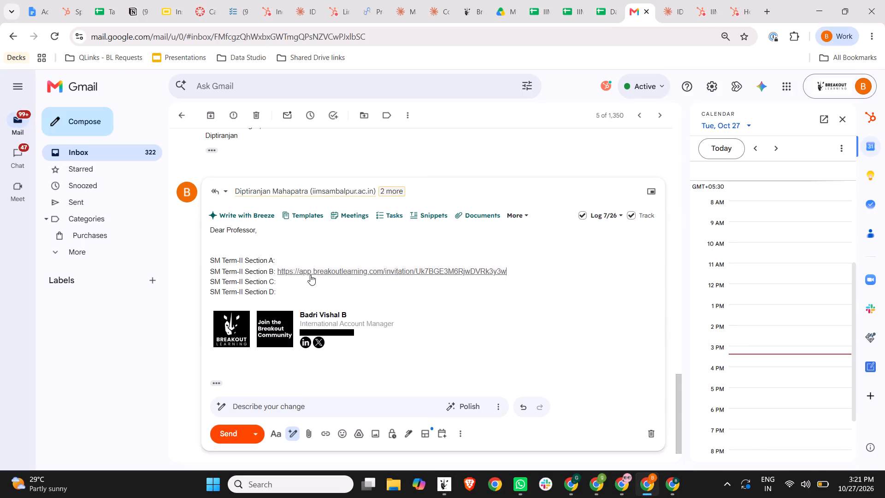
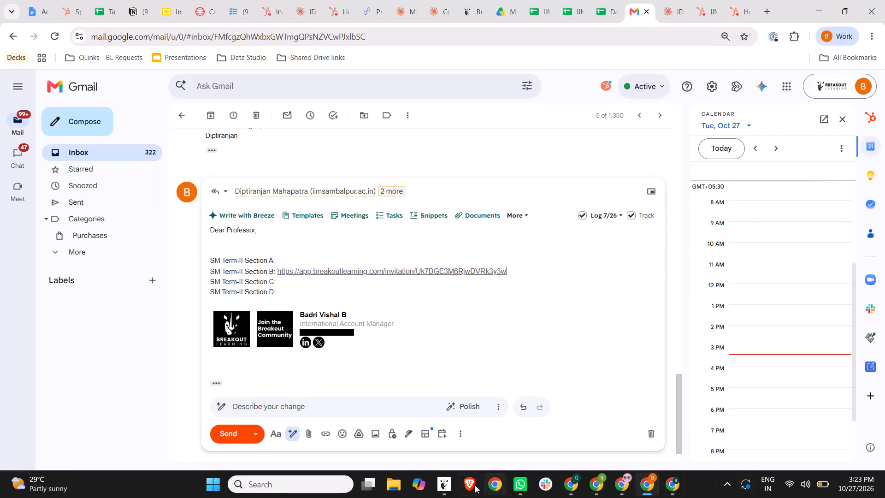
Switch to Breakout Learning and open the participant invitation for the SM Term-II section A class.
click(438, 480)
click(749, 57)
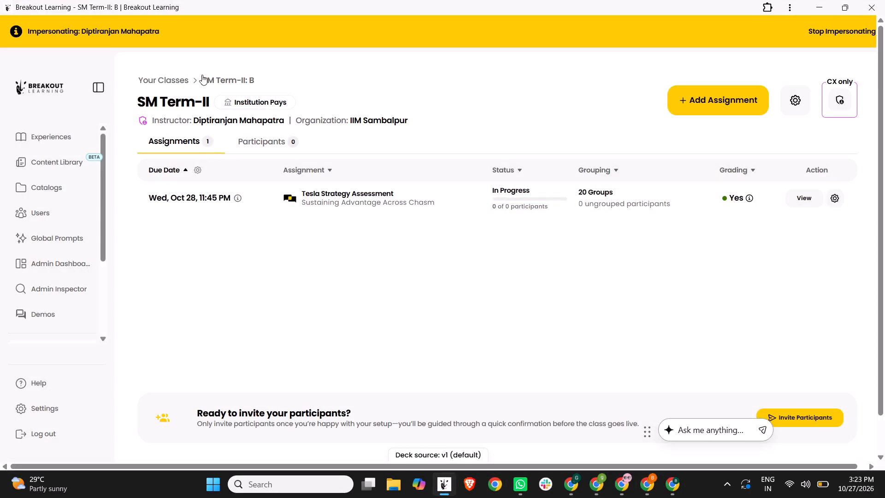
click(183, 78)
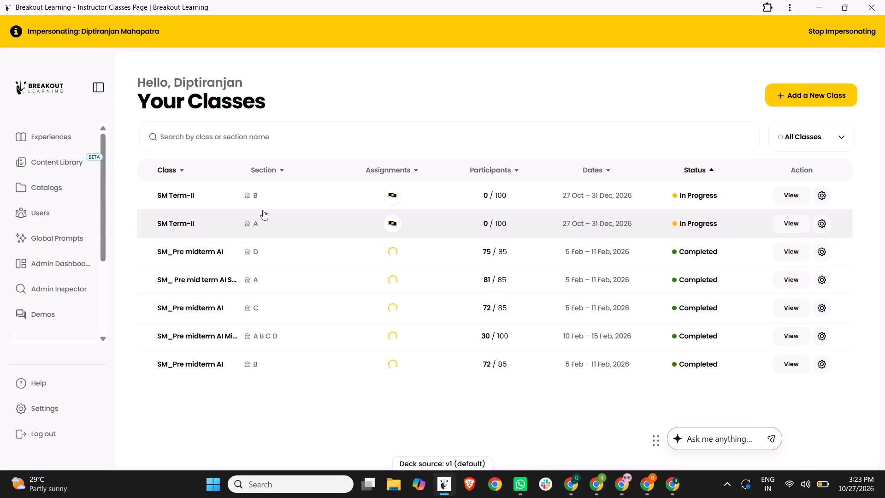
click(218, 218)
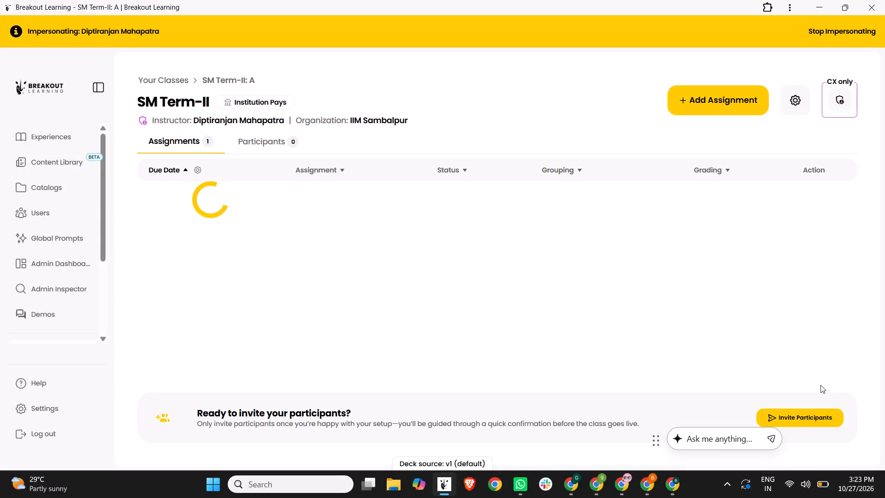
click(829, 417)
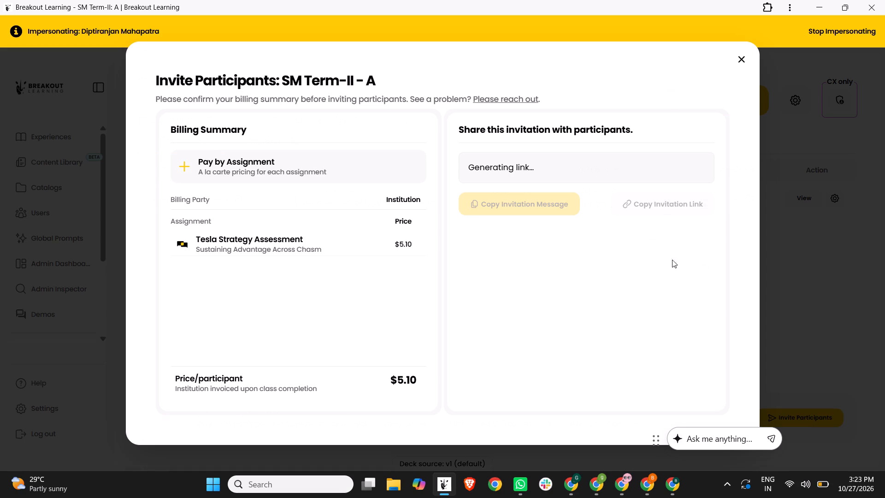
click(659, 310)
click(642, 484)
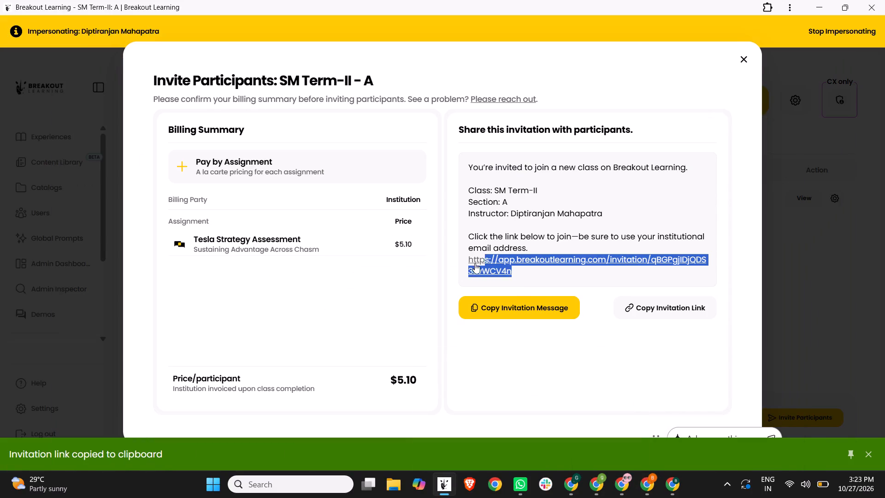
drag(475, 263, 470, 261)
key(ctrl+c)
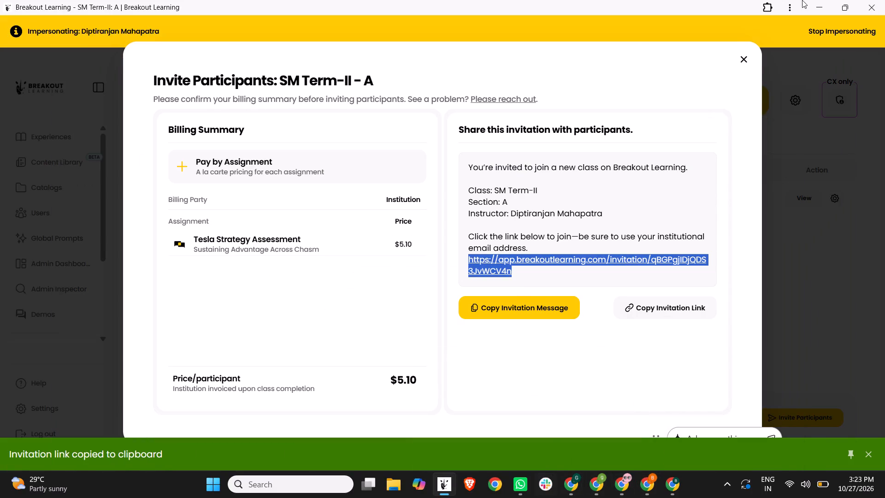
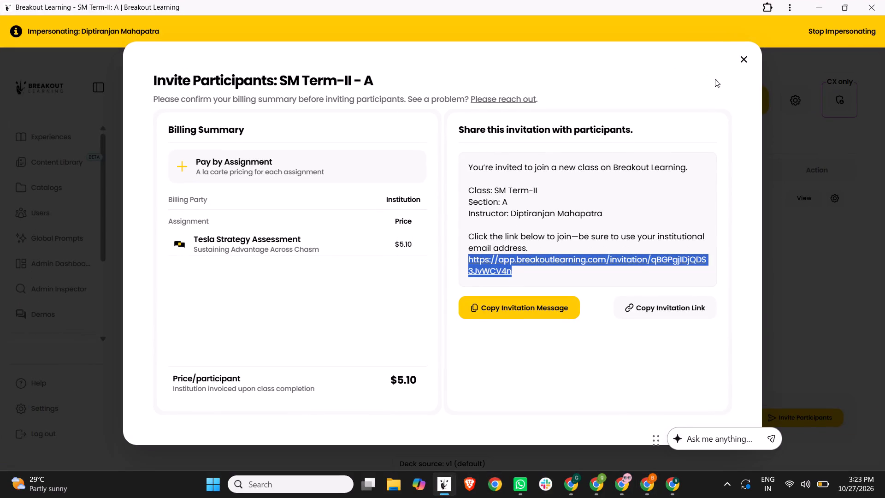
click(743, 58)
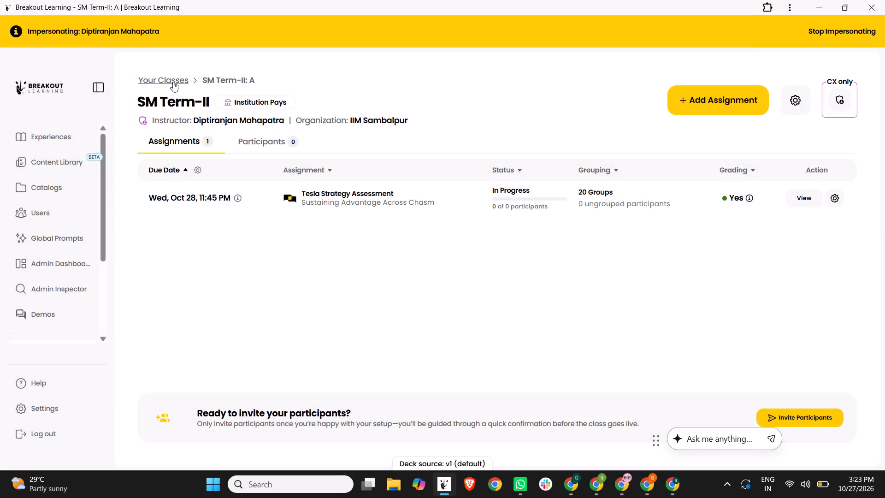
click(173, 82)
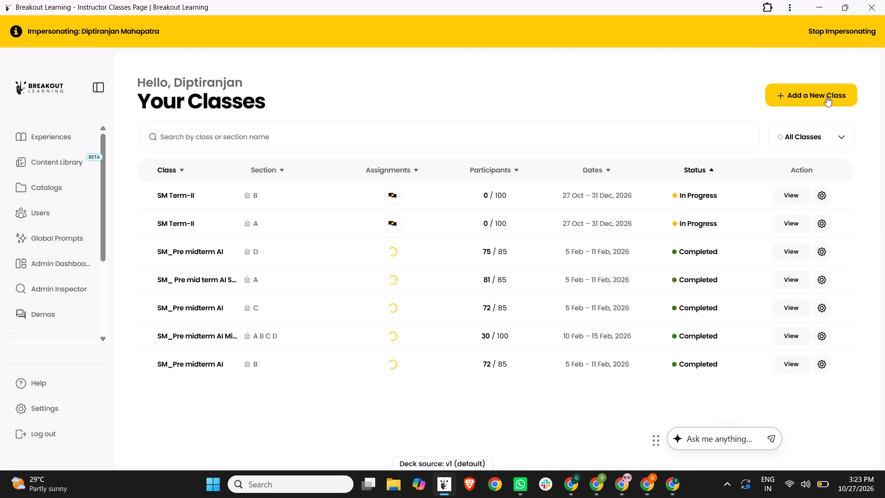
click(826, 92)
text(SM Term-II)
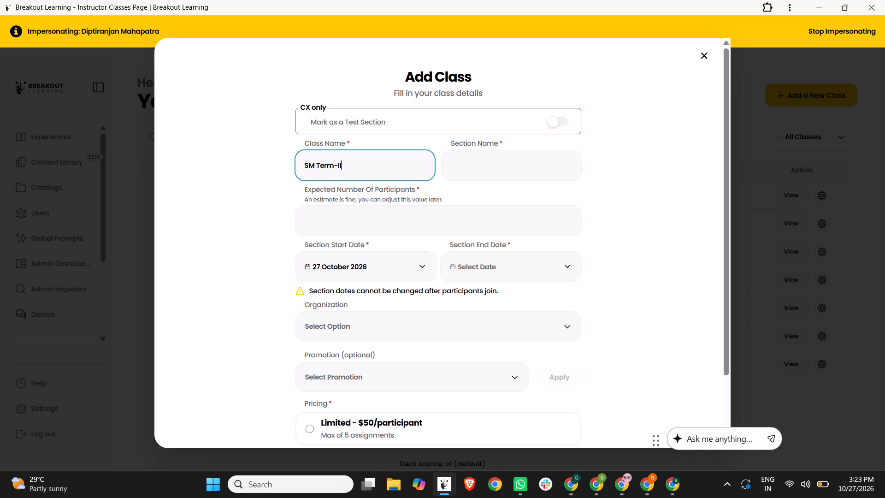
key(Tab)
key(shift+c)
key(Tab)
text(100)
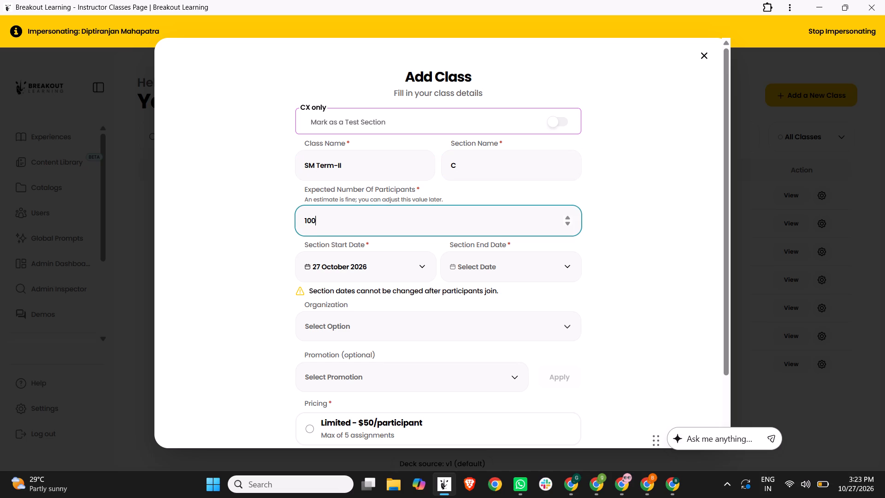
click(507, 273)
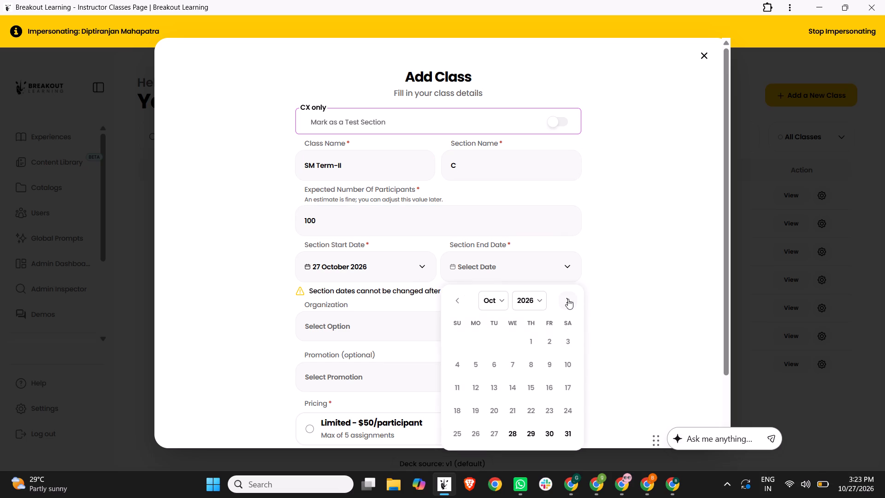
Finish creating class SM Term-II, section C, with end date 31 December 2026 and organization IIM Sambalpur.
double_click(568, 299)
click(533, 433)
click(378, 318)
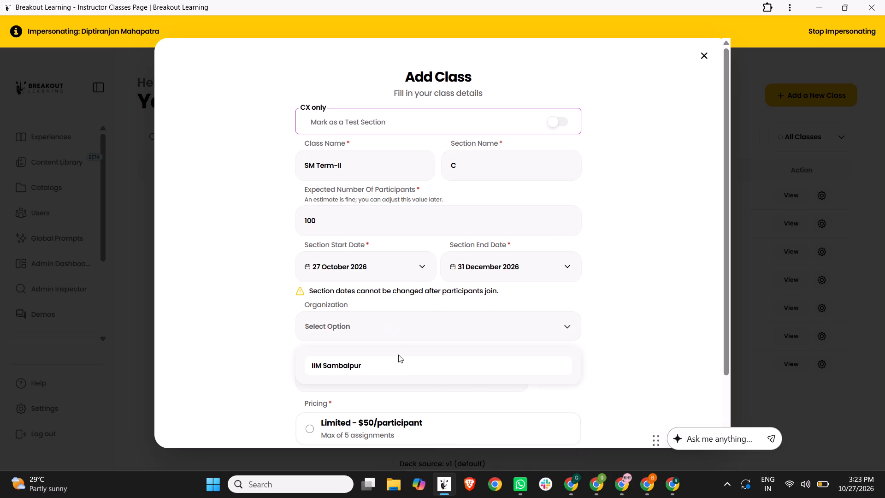
click(395, 368)
scroll(617, 373, down, 3)
click(547, 392)
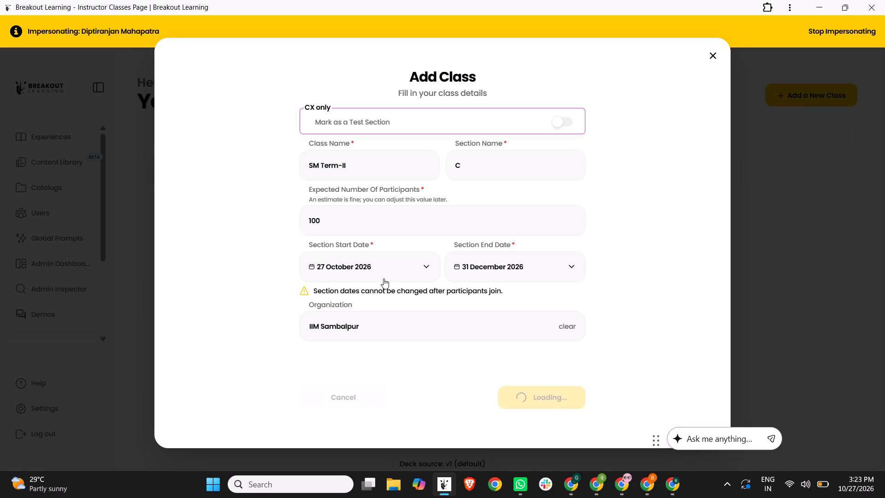
Find "Tesla" in the IIM Sambalpur catalog for a section C assignment and open the Tesla Strategy Assessment.
click(709, 96)
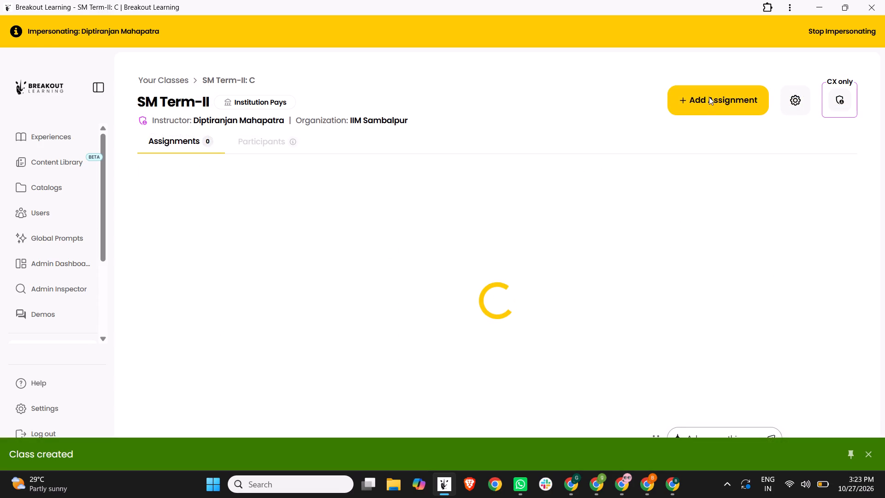
click(339, 147)
text(Tesl)
key(a)
click(810, 144)
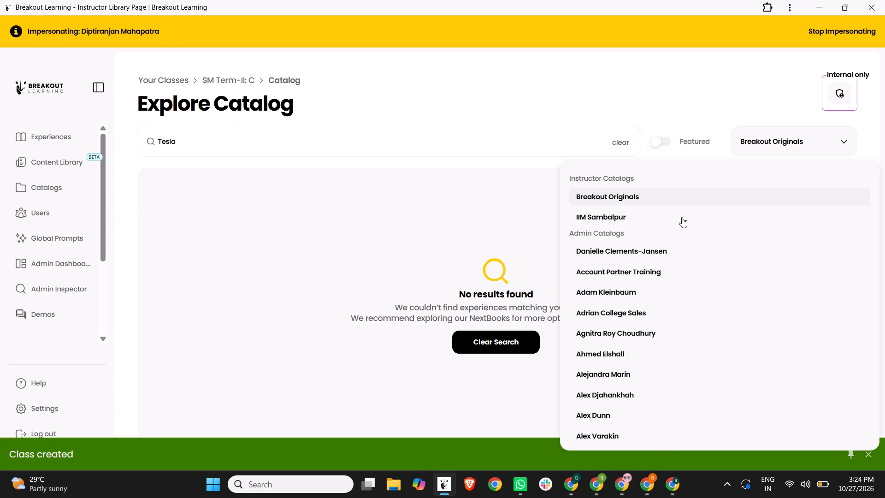
click(682, 217)
click(334, 233)
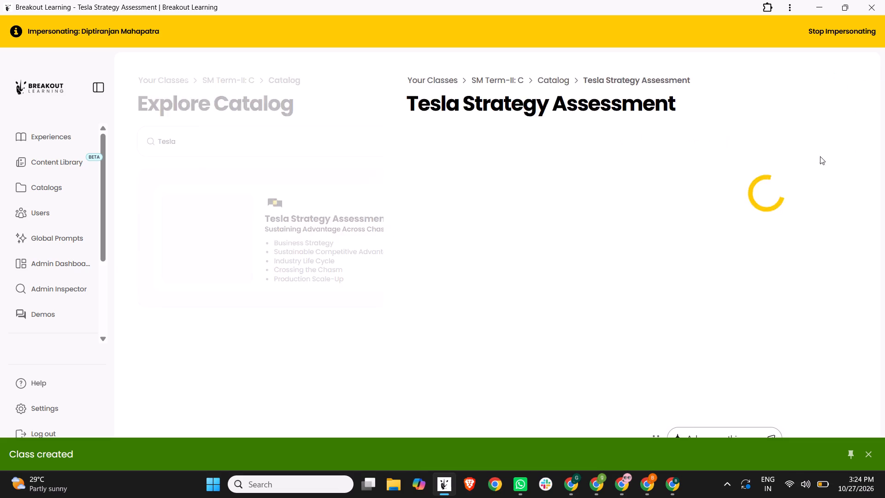
Start adding the assessment to SM Term-II: C, setting it due 28 October 2026 at 11:45 PM, and continue to grouping.
click(806, 102)
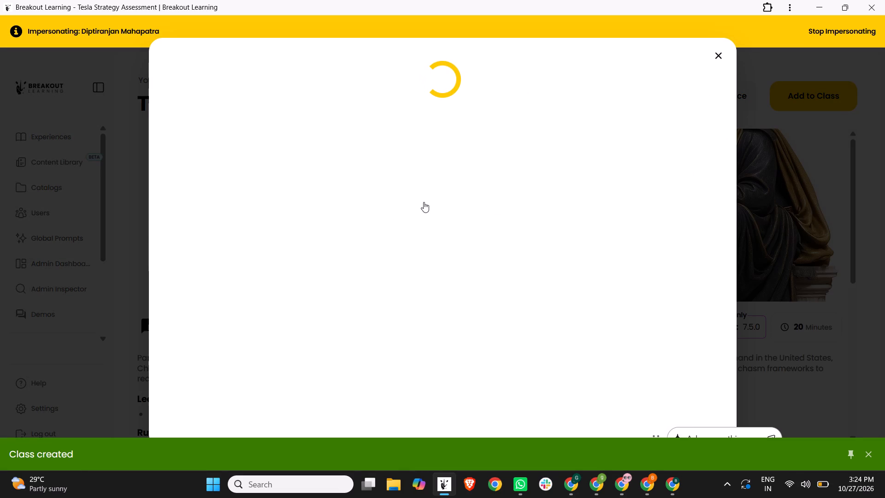
click(425, 229)
click(380, 382)
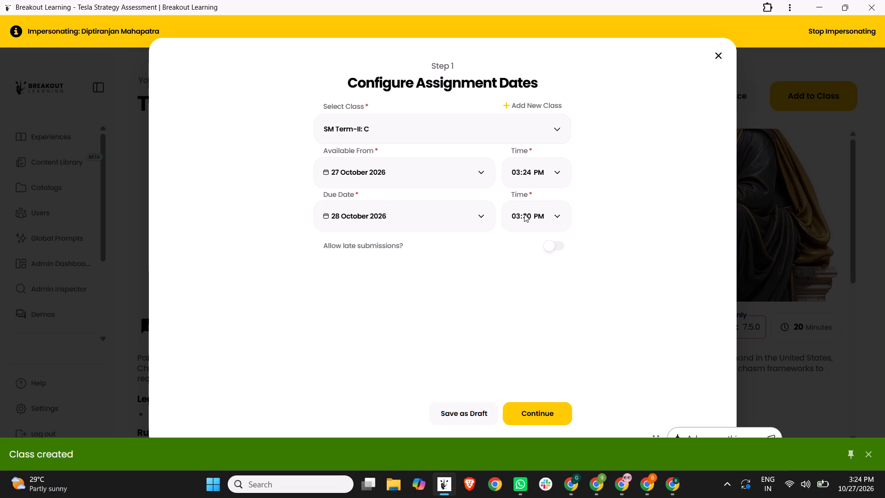
click(515, 215)
key(1)
key(1)
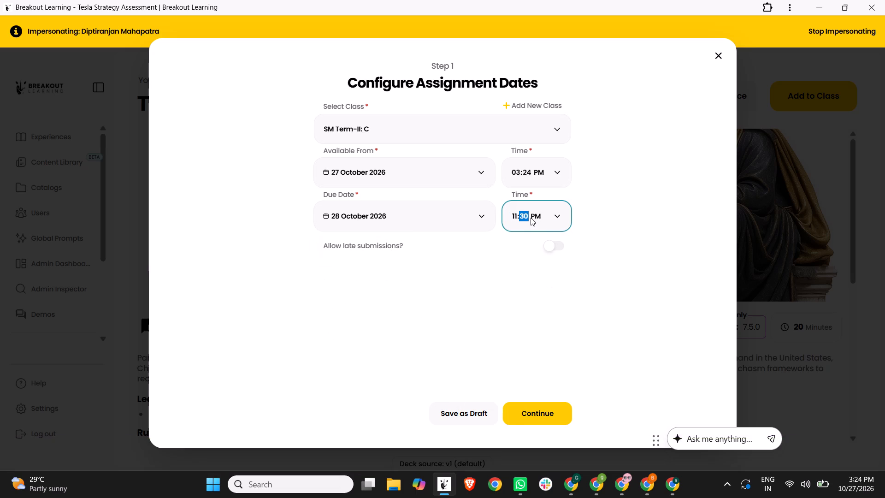
key(4)
key(5)
click(553, 411)
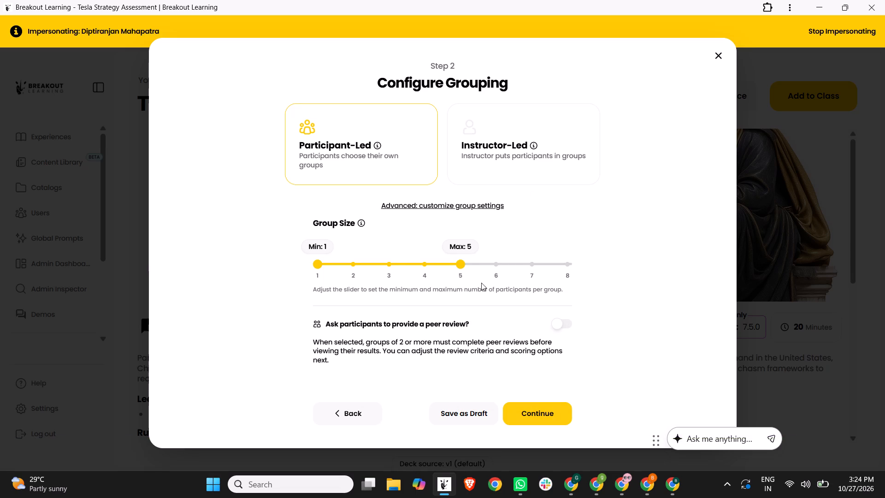
Keep the default participant-led grouping, choose to grade the assignment, and publish it to SM Term-II: C.
click(537, 403)
click(392, 116)
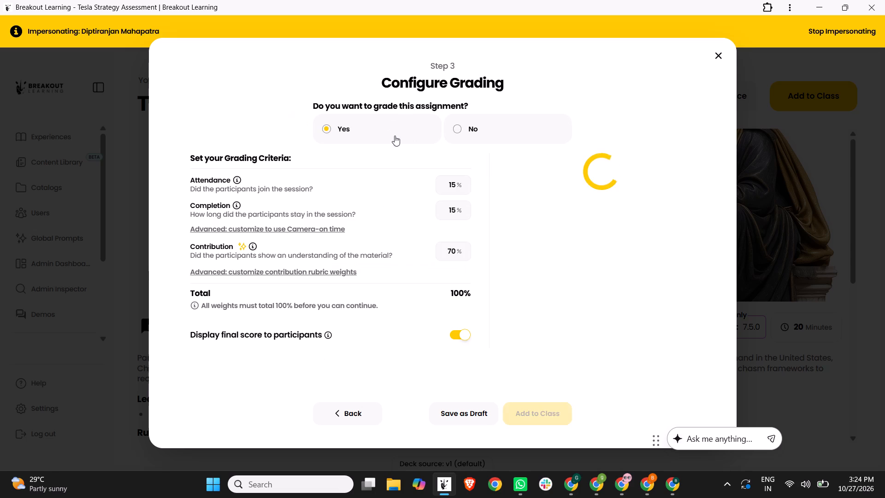
click(543, 415)
click(545, 294)
click(478, 303)
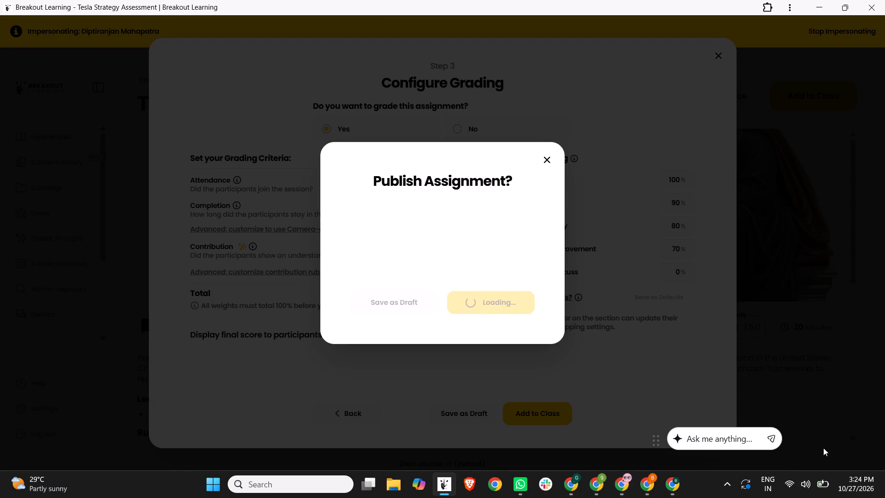
Copy the SM Term-II: C invitation link into the Section C line of the Gmail reply draft, and close the invitation back in Breakout Learning.
click(820, 424)
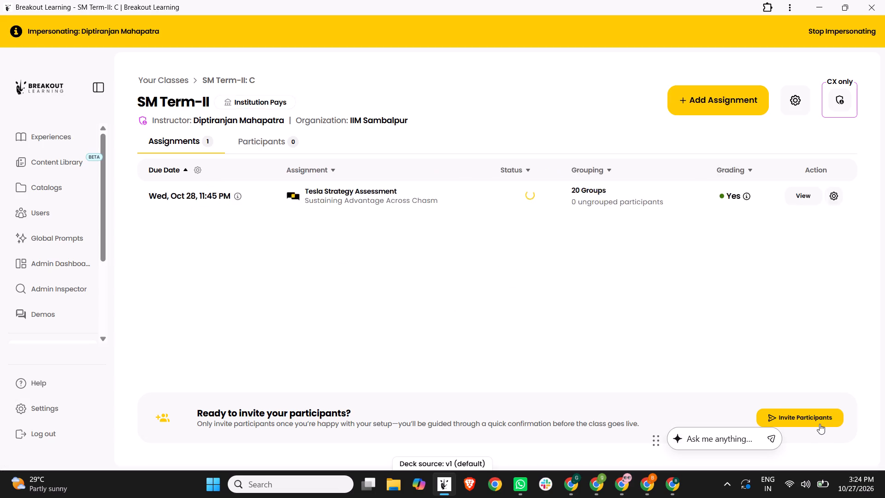
drag(519, 267, 468, 262)
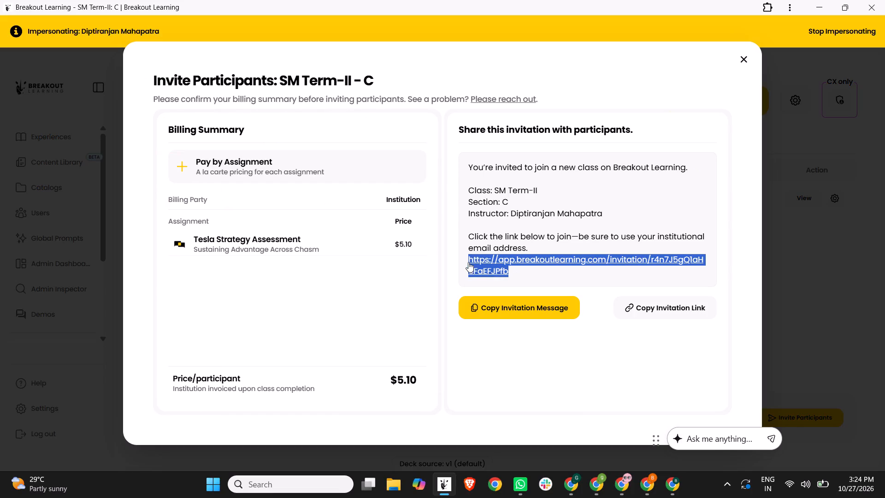
key(ctrl+c)
click(813, 1)
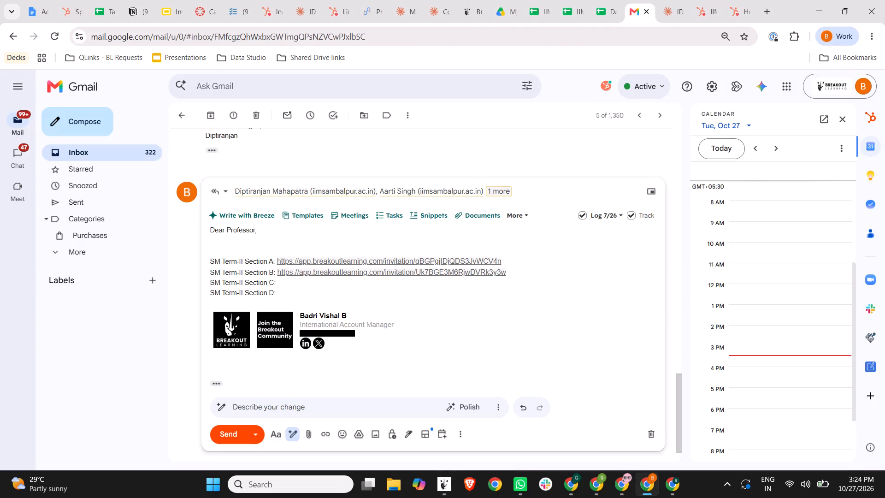
key(ctrl+v)
click(307, 296)
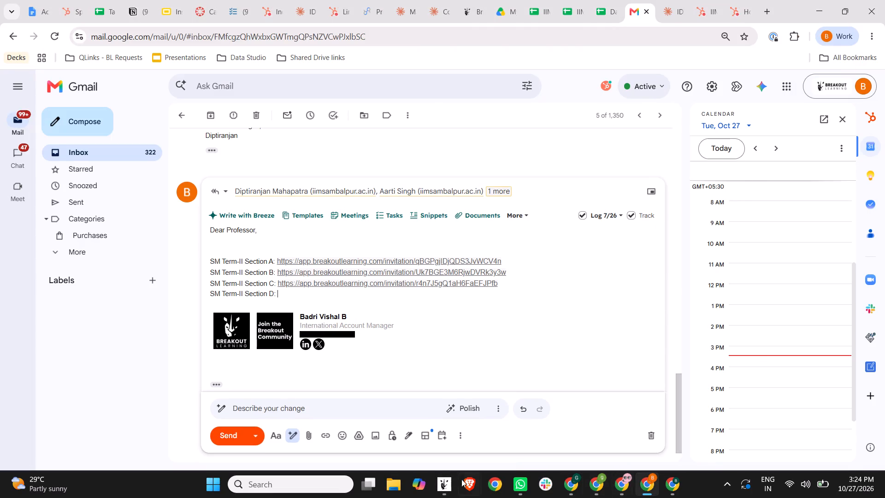
click(452, 480)
click(742, 60)
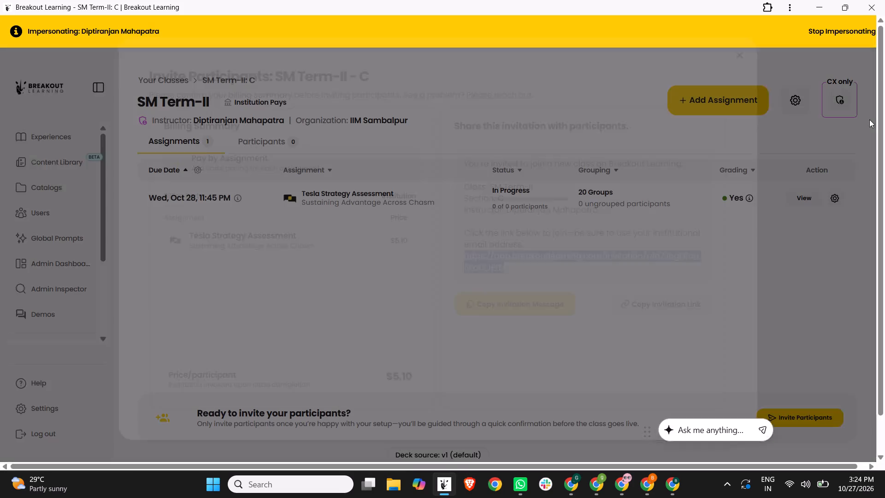
click(836, 97)
click(791, 131)
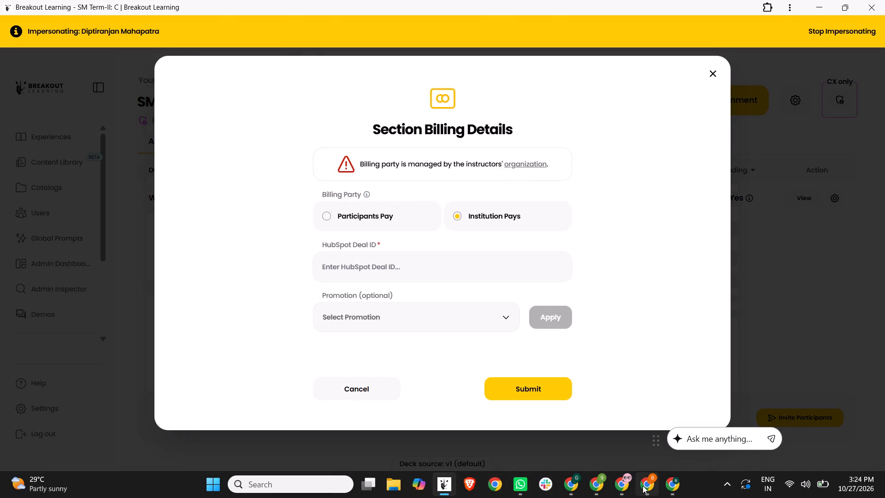
click(645, 485)
click(741, 0)
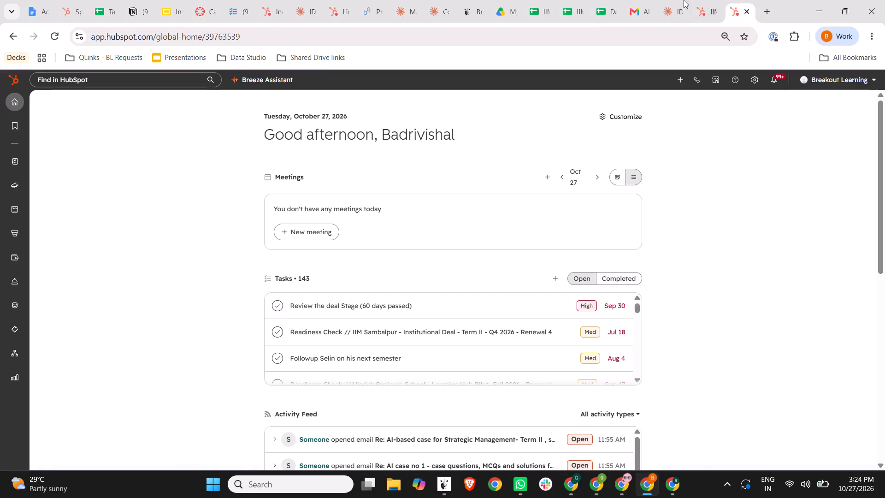
click(705, 0)
drag(267, 33, 269, 33)
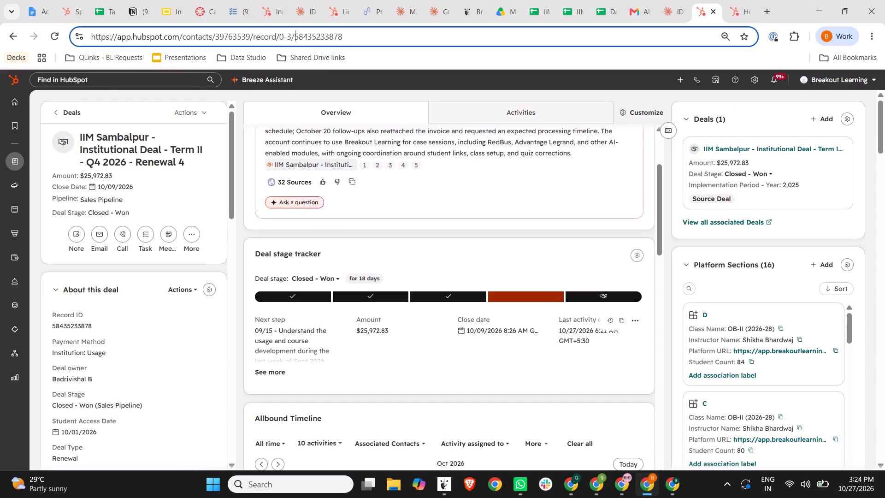
drag(269, 33, 468, 69)
key(ctrl+c)
click(818, 11)
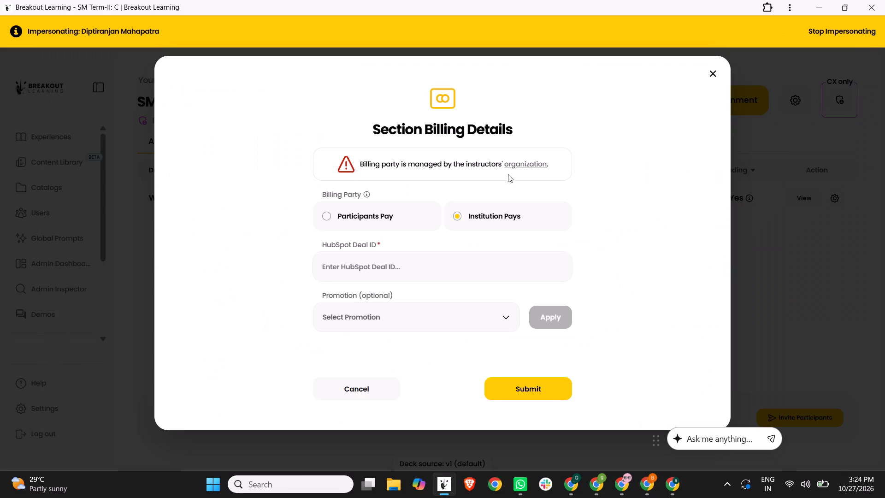
click(451, 253)
key(ctrl+v)
click(515, 387)
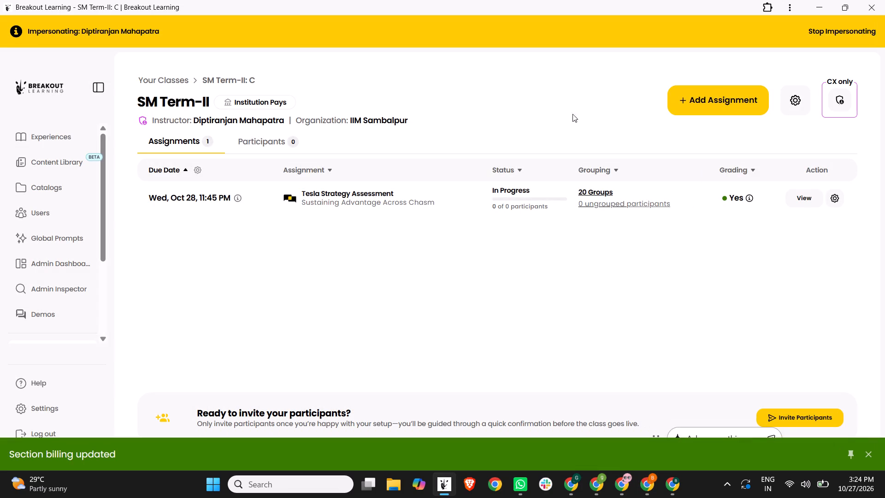
Start a new class named SM Term-II, section D, with 100 expected participants.
click(159, 79)
click(782, 102)
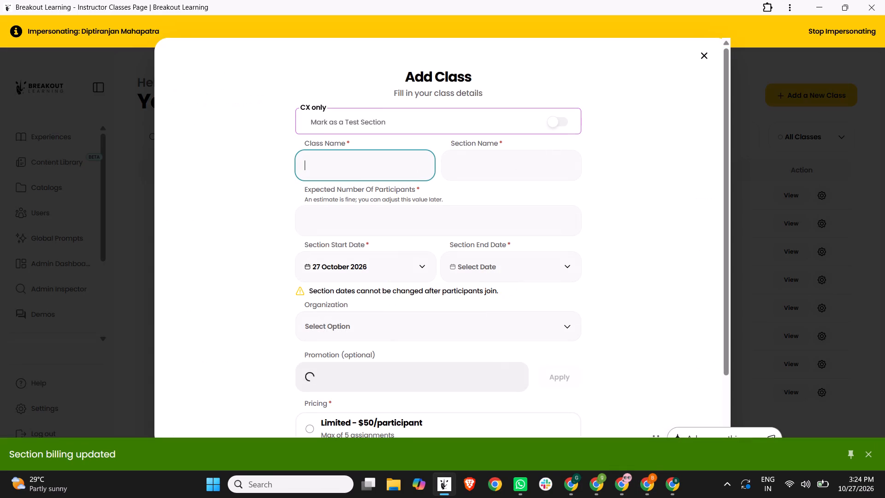
text(SM Term -)
key(BackSpace)
key(BackSpace)
text()I)
key(BackSpace)
key(BackSpace)
text(-II)
key(Tab)
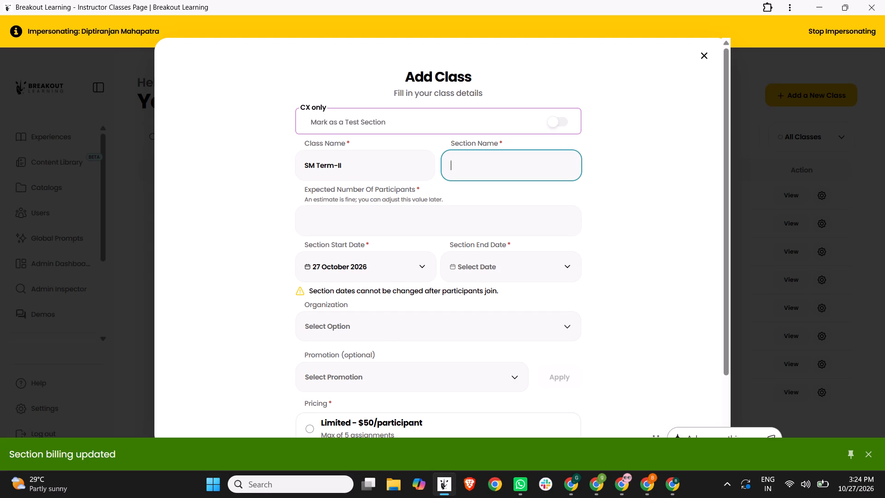
key(shift+d)
key(Tab)
text(100)
key(Tab)
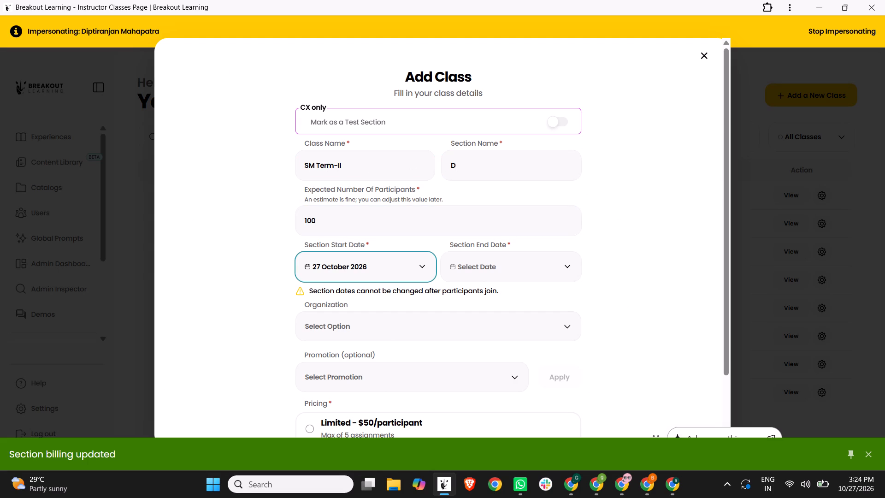
Set section D's end date to 31 December 2026 and its organization to IIM Sambalpur, and create the class.
click(484, 266)
double_click(570, 300)
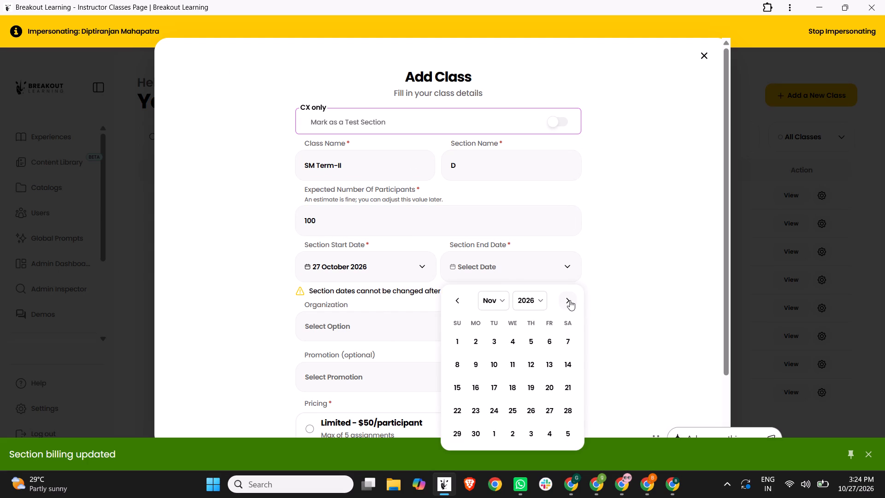
click(529, 436)
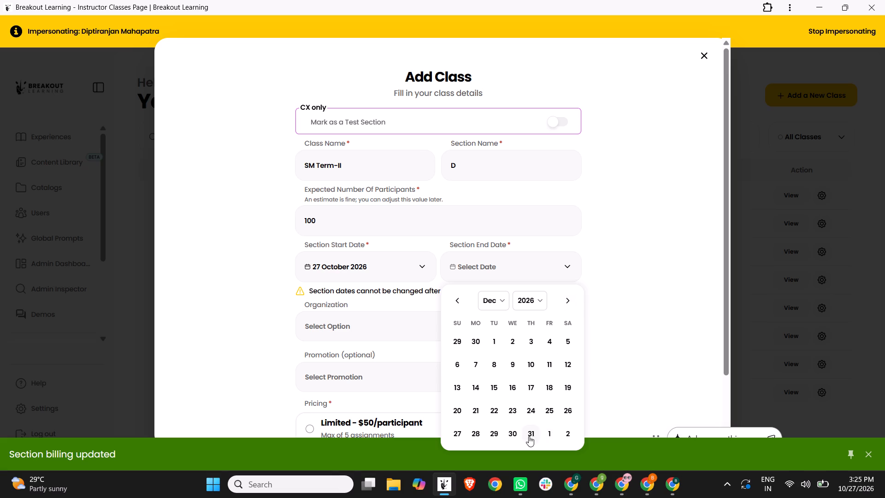
click(403, 329)
click(397, 363)
scroll(247, 273, down, 3)
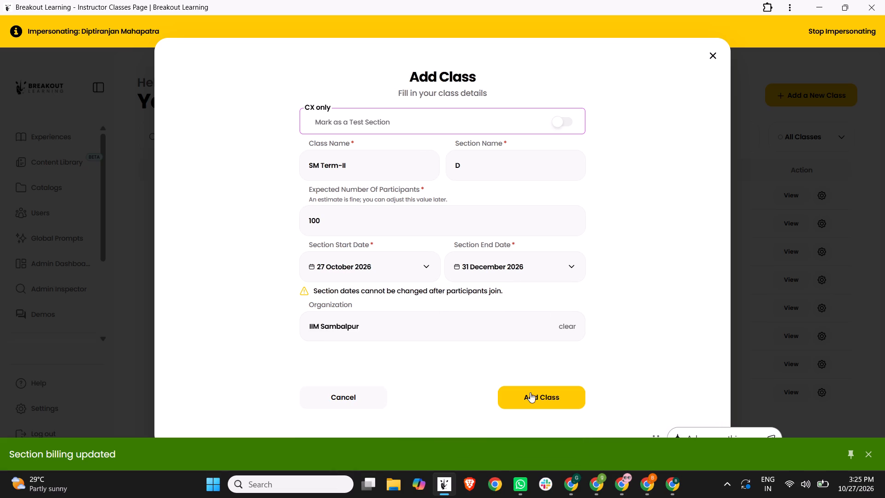
click(530, 392)
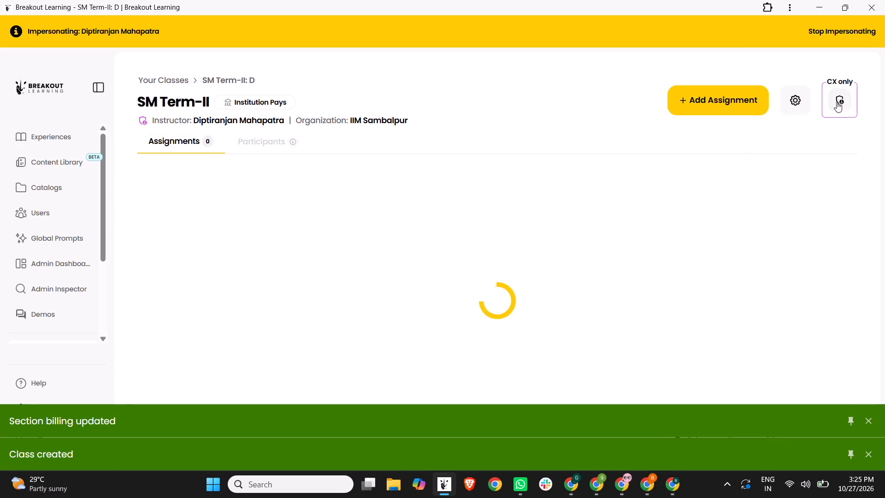
click(837, 101)
click(807, 142)
click(390, 264)
key(ctrl+v)
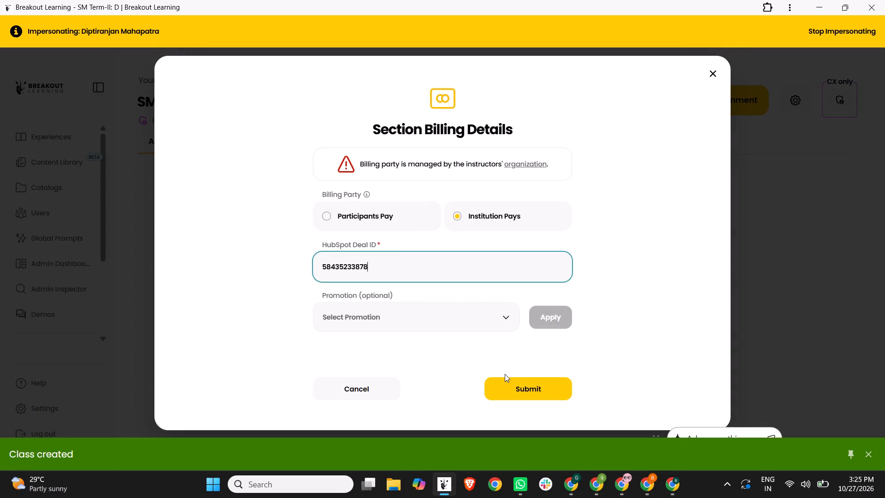
click(514, 380)
Find "Tesla" in the IIM Sambalpur catalog for a section D assignment and open the Tesla Strategy Assessment.
click(708, 106)
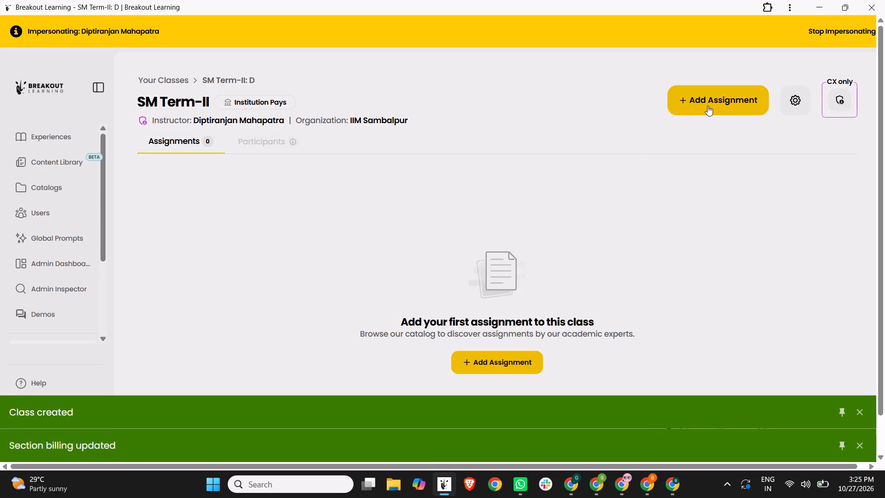
click(798, 140)
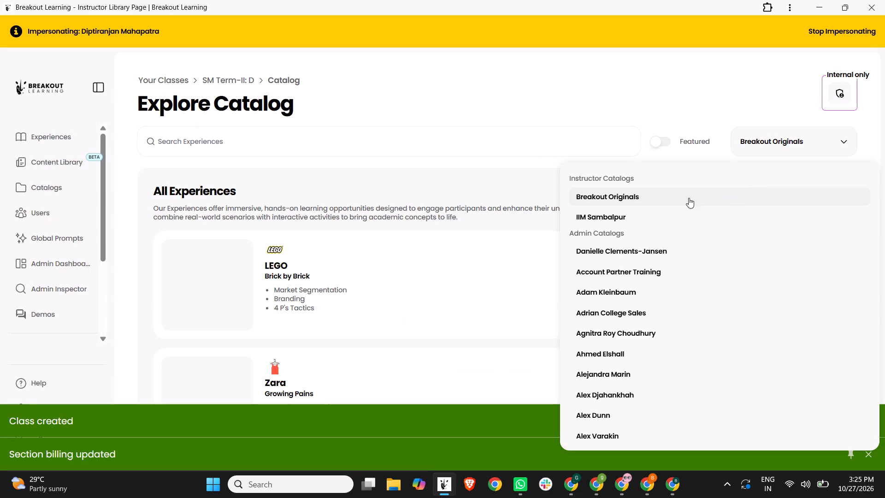
click(671, 212)
click(312, 129)
text(Tesla)
click(327, 229)
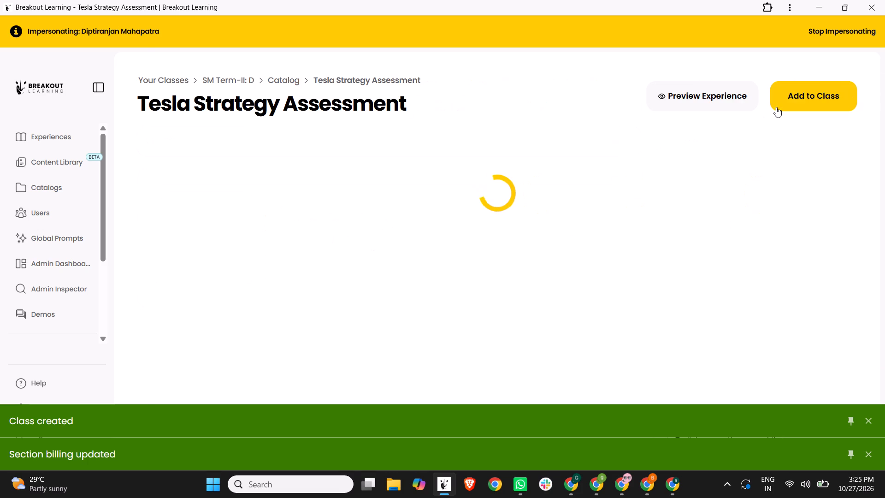
Start adding the assessment to SM Term-II: D, dismissing the notifications and setting the due date to 28 October 2026.
click(791, 99)
click(871, 423)
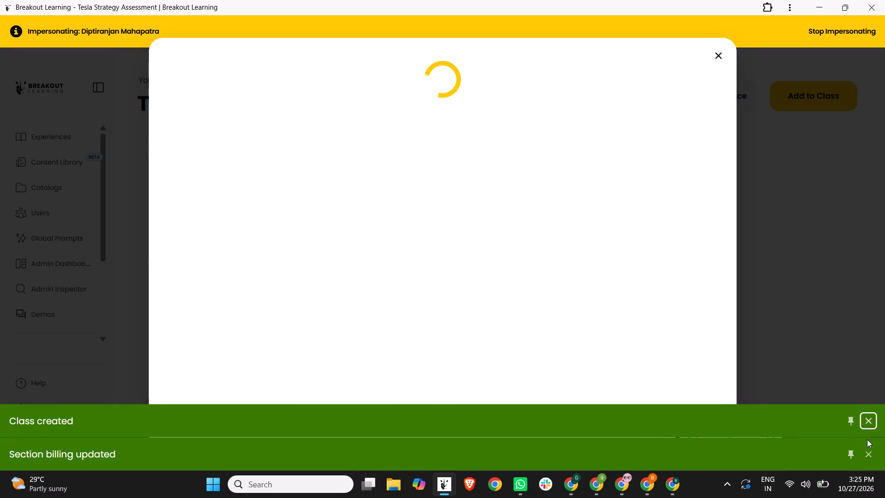
click(869, 458)
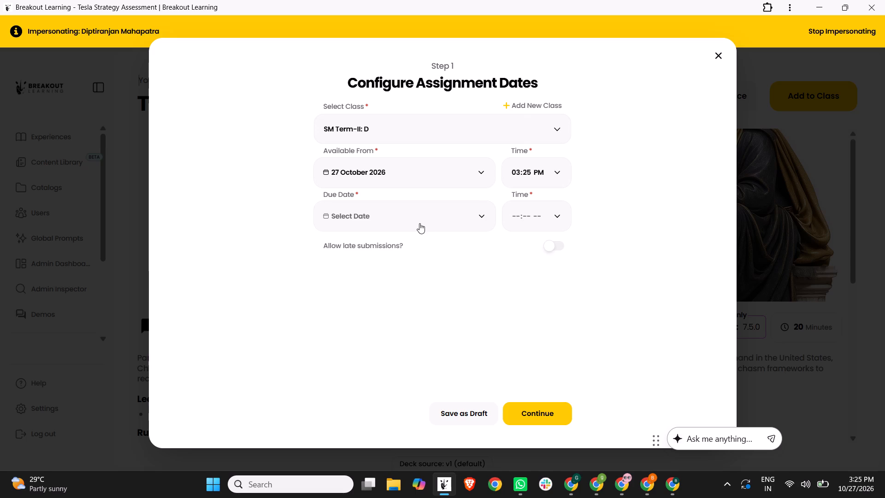
click(418, 219)
click(395, 383)
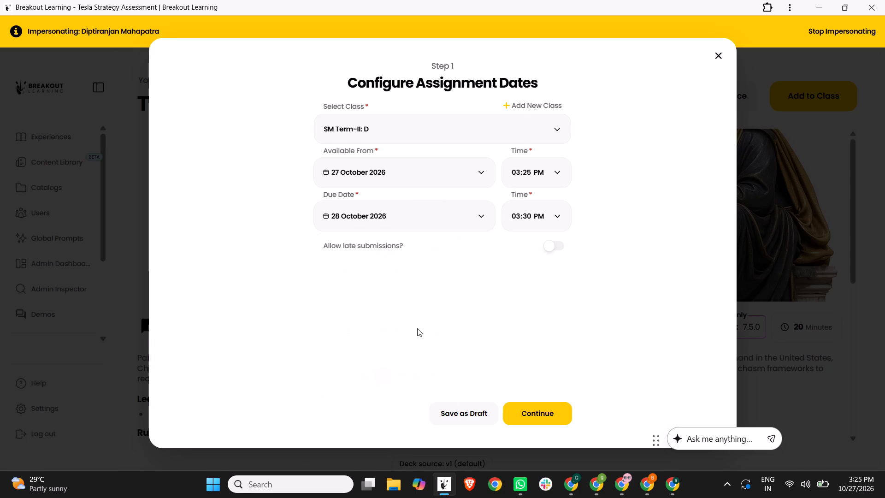
Set the assignment's due time to 11:45 PM and proceed through the setup to the grading configuration.
click(519, 215)
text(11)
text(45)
click(537, 410)
click(528, 409)
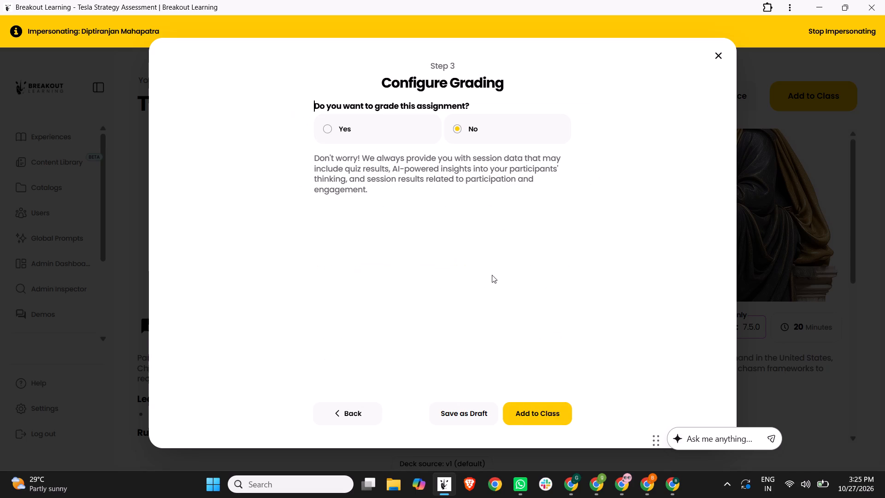
Enable grading for the Tesla Strategy Assessment and publish the assignment to SM Term-II: D.
click(390, 128)
click(537, 419)
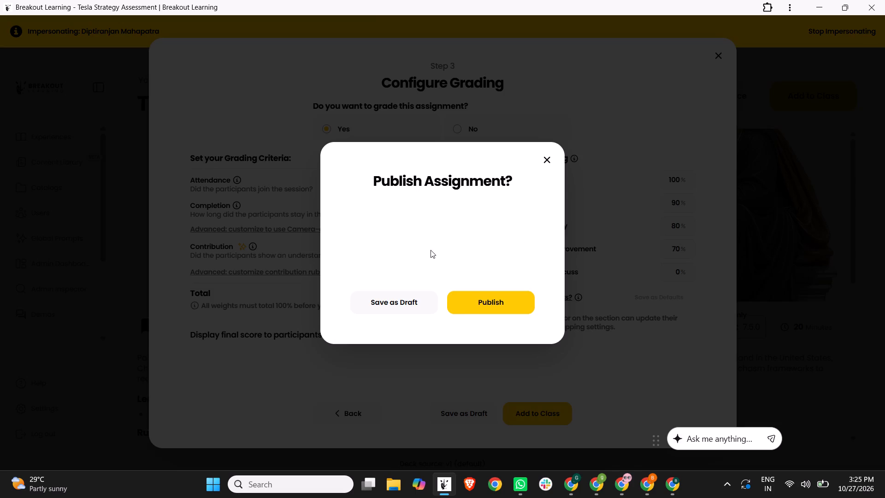
click(474, 305)
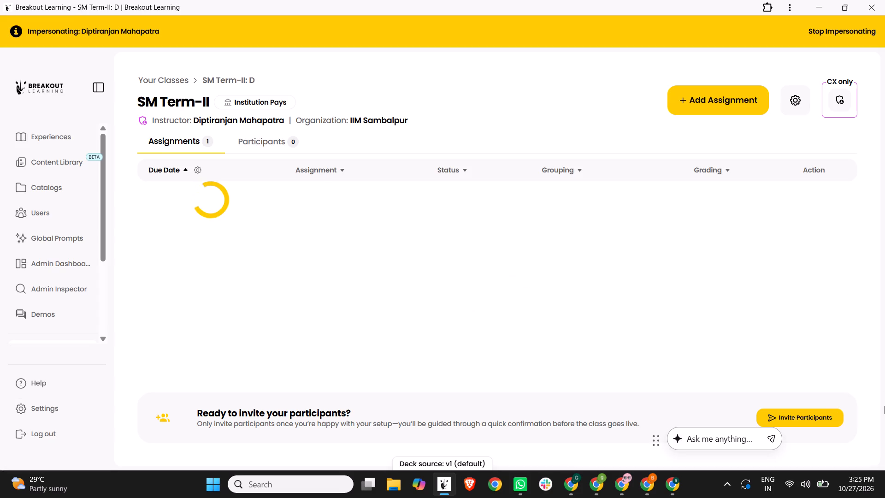
Open the participant invitation for SM Term-II section D and copy its invitation link.
click(825, 411)
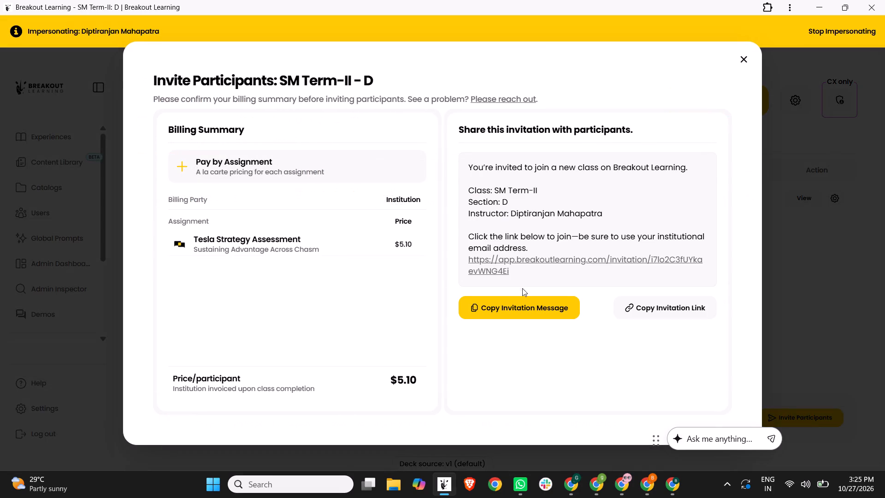
drag(522, 273, 466, 263)
key(ctrl+c)
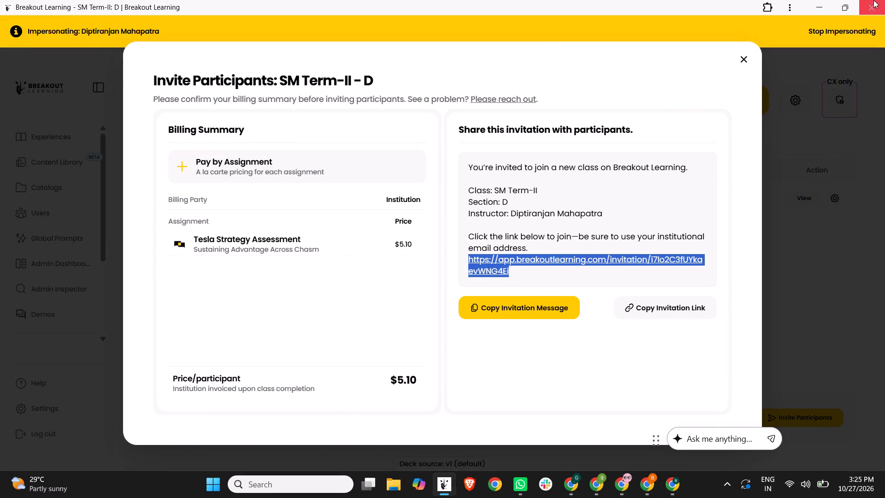
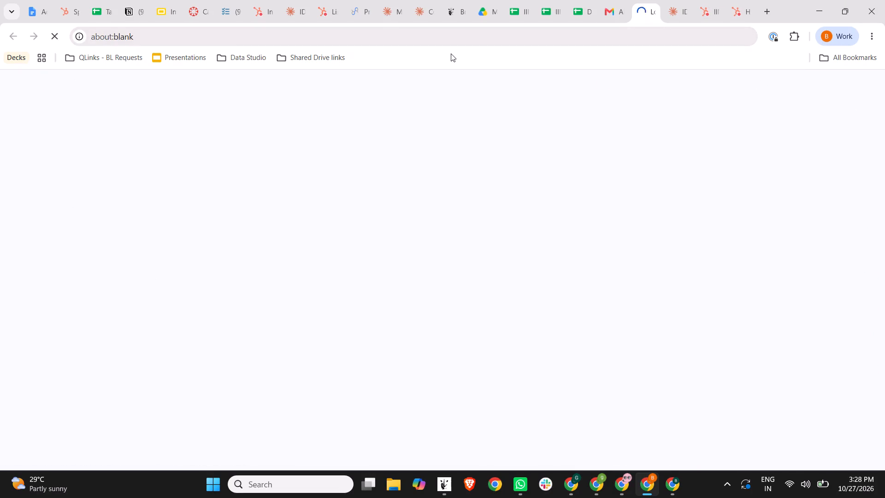
click(442, 42)
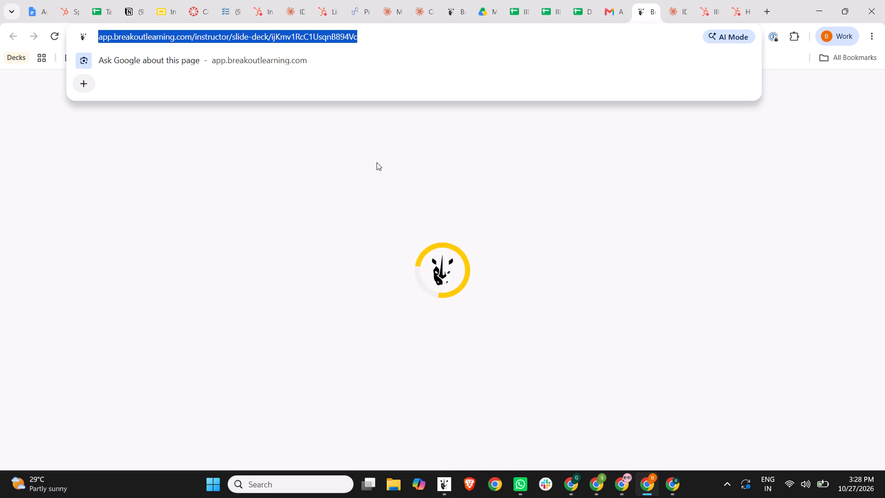
key(ctrl+c)
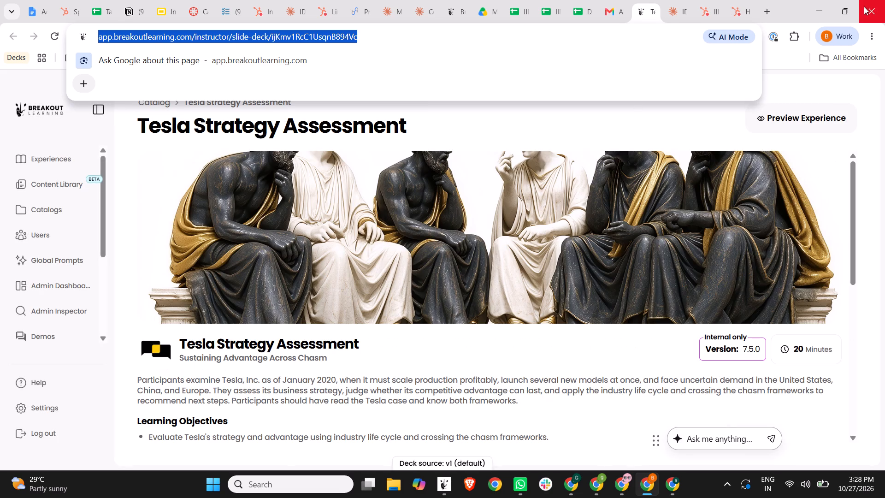
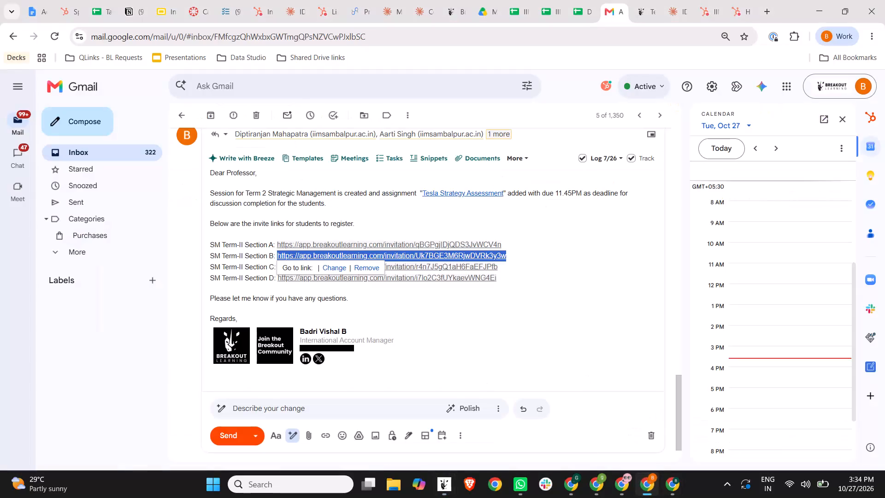
Select the full SM Term-II Section C invitation link in the draft reply to the professor.
drag(511, 271, 278, 261)
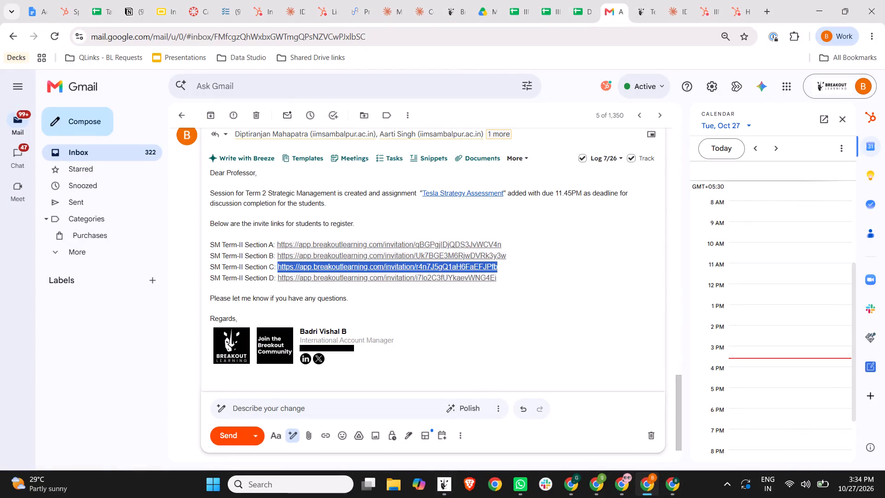
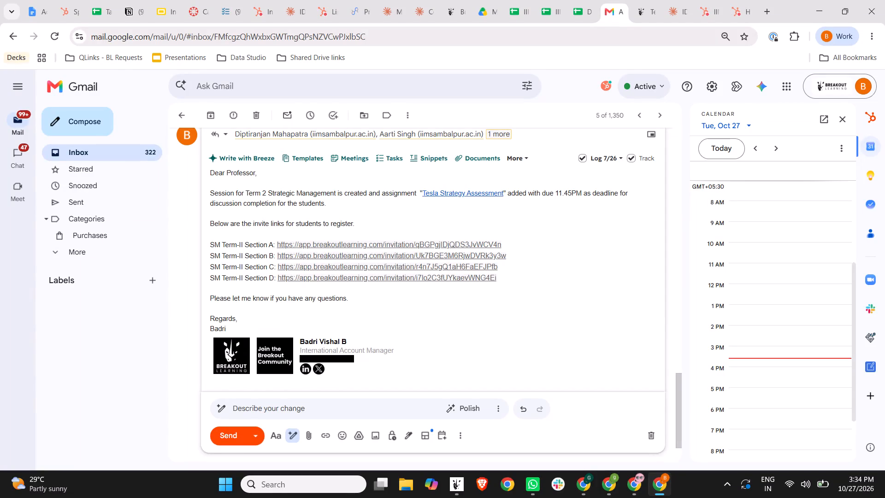
scroll(455, 313, up, 10)
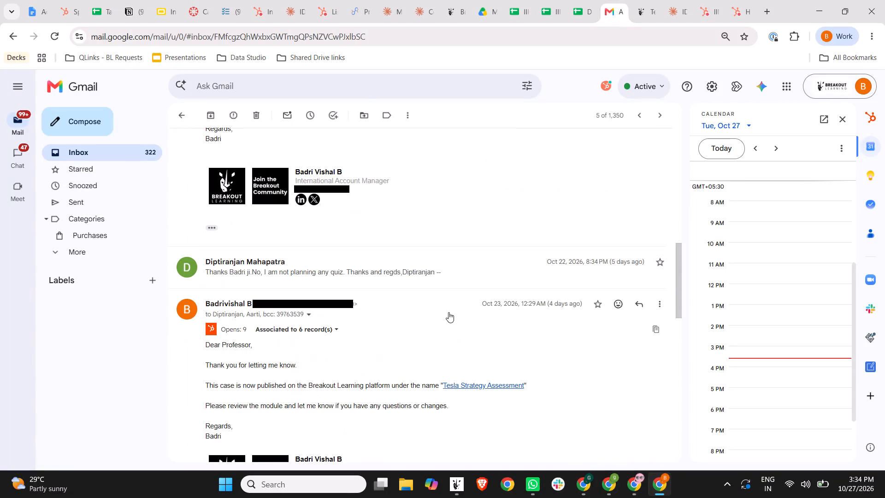
scroll(447, 310, down, 7)
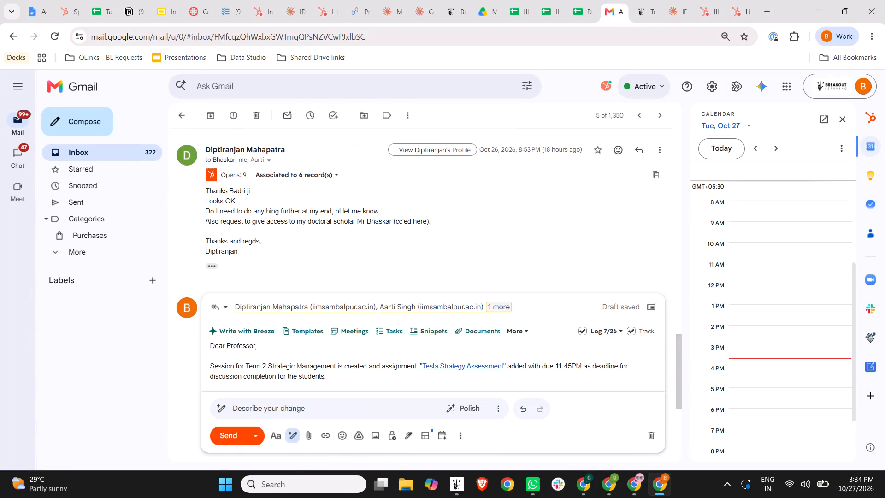
click(460, 367)
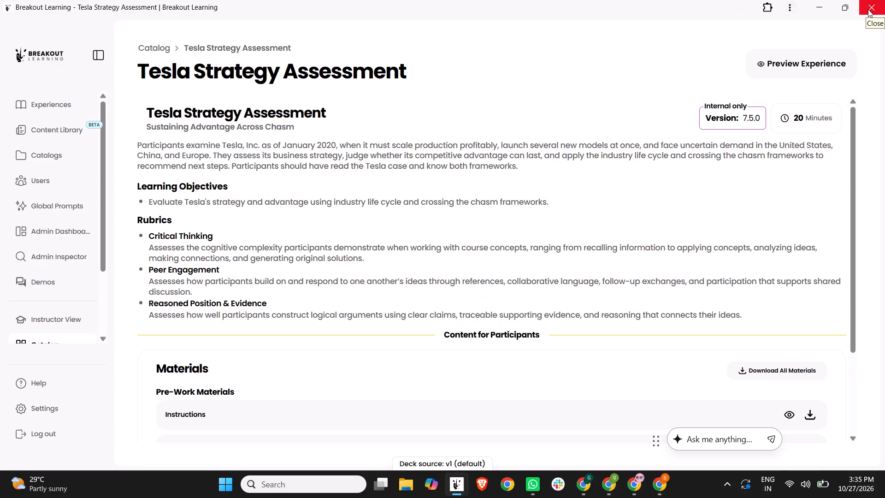
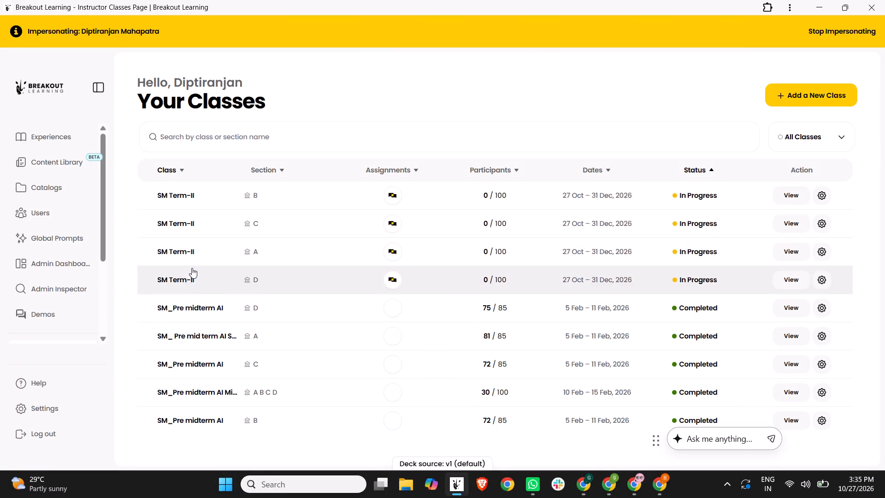
Open SM Term-II section A and review its section billing details, closing them without making changes.
click(189, 250)
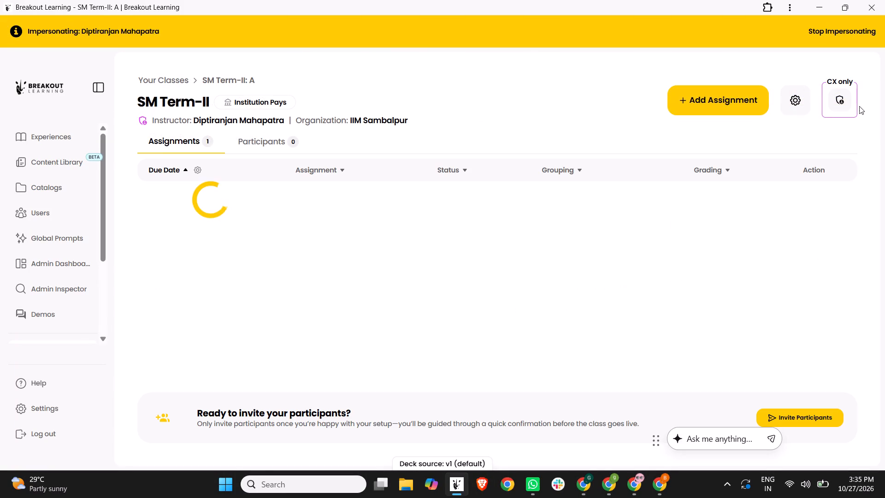
click(838, 99)
click(780, 134)
click(714, 69)
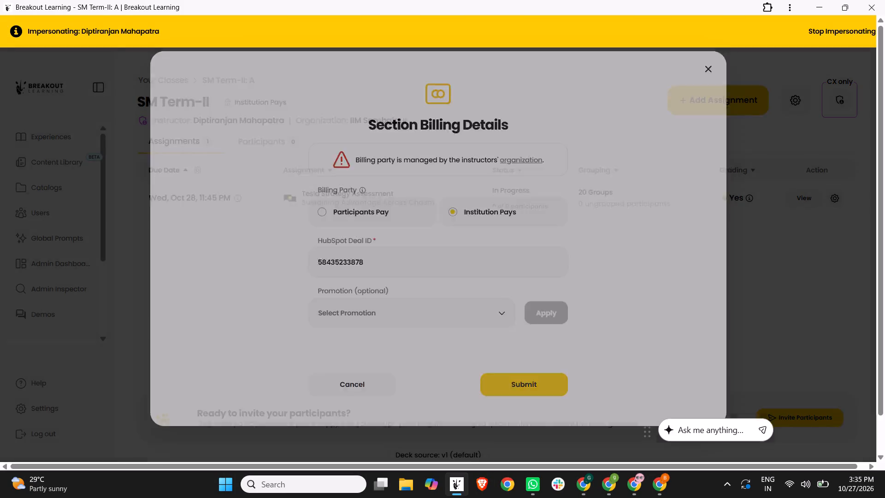
Return to the class list and open SM Term-II section B.
click(186, 78)
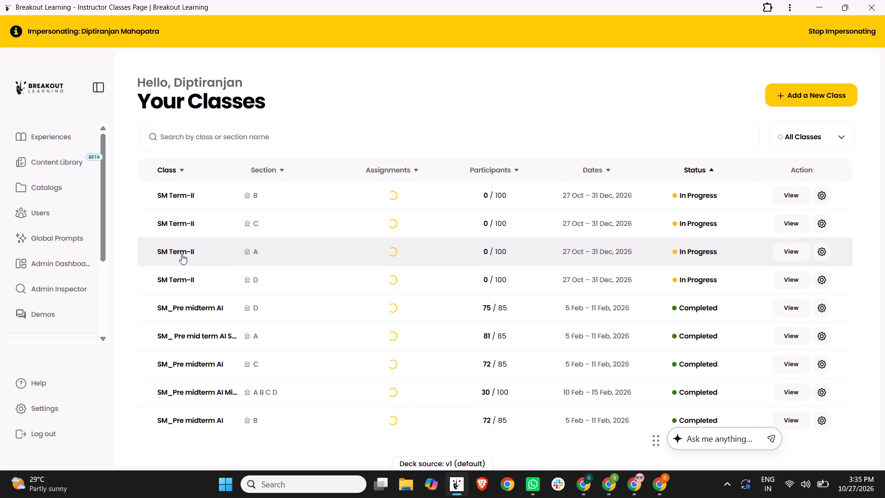
click(180, 197)
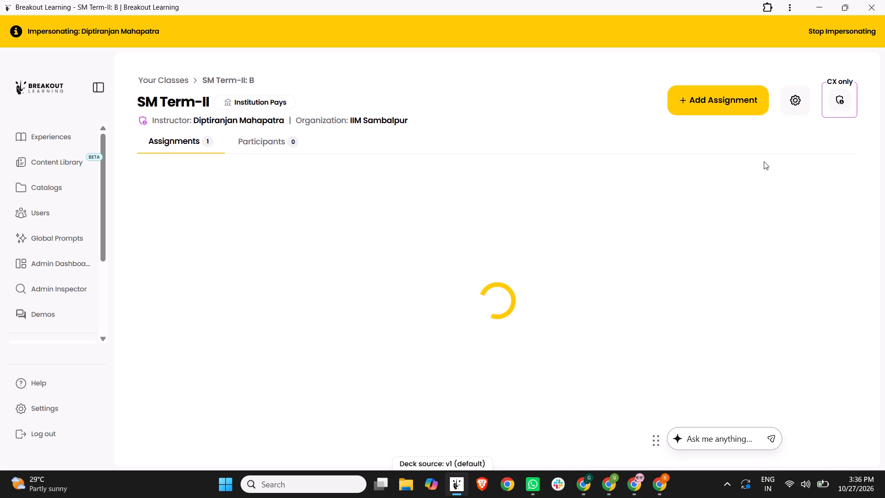
Check the section billing details of SM Term-II: B, and return to the list of classes.
click(838, 98)
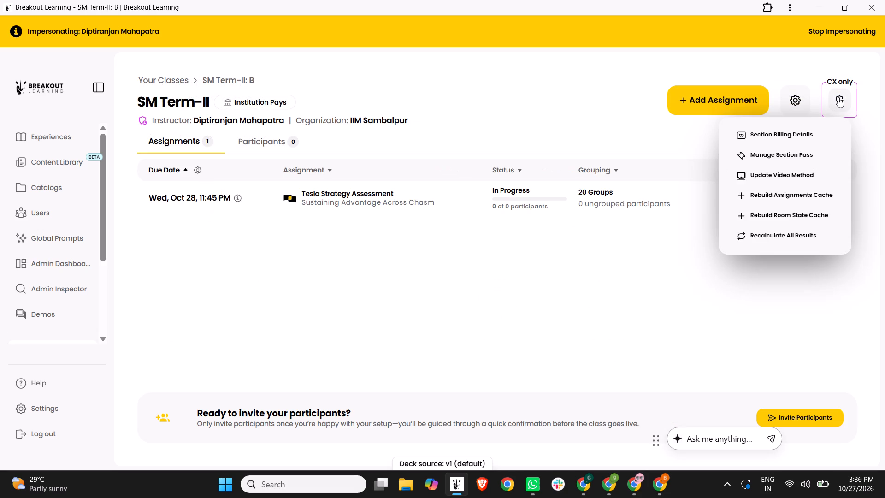
click(763, 135)
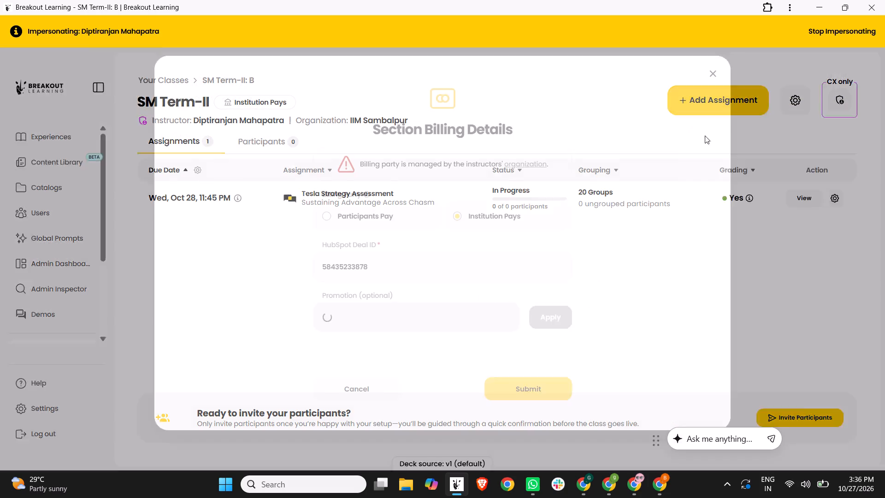
click(716, 73)
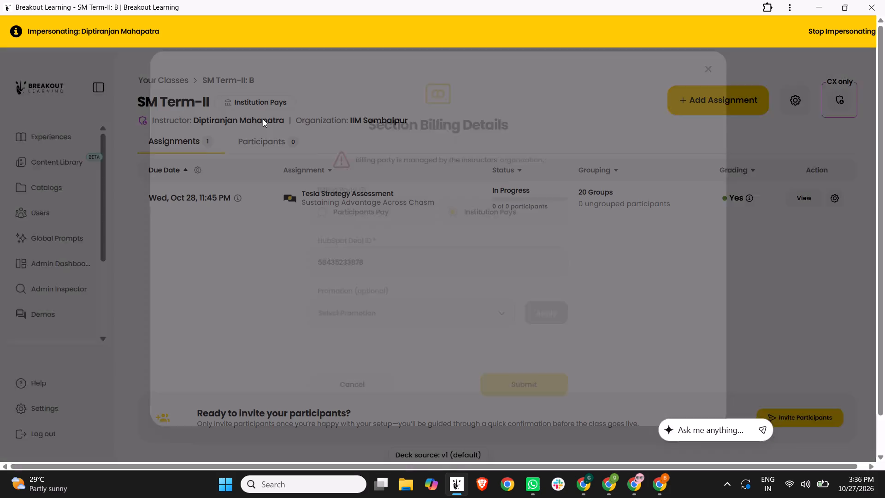
click(173, 76)
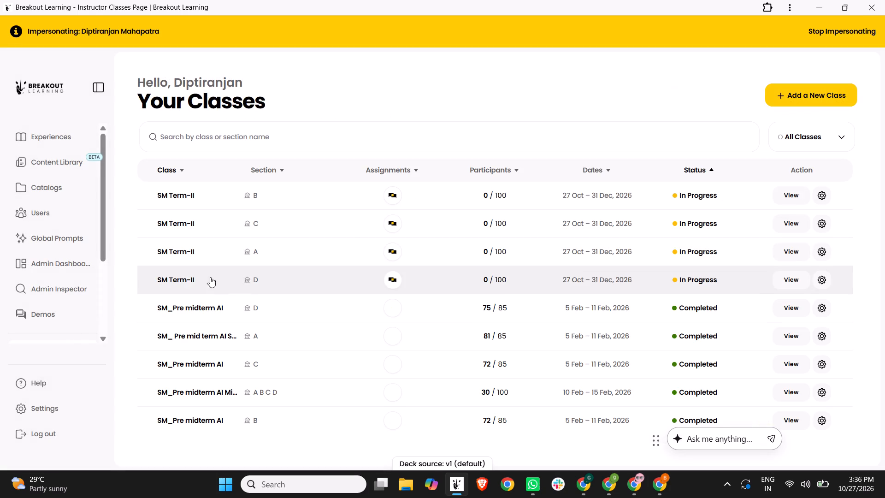
Check the section billing details of SM Term-II: C, and return to the list of classes.
click(192, 228)
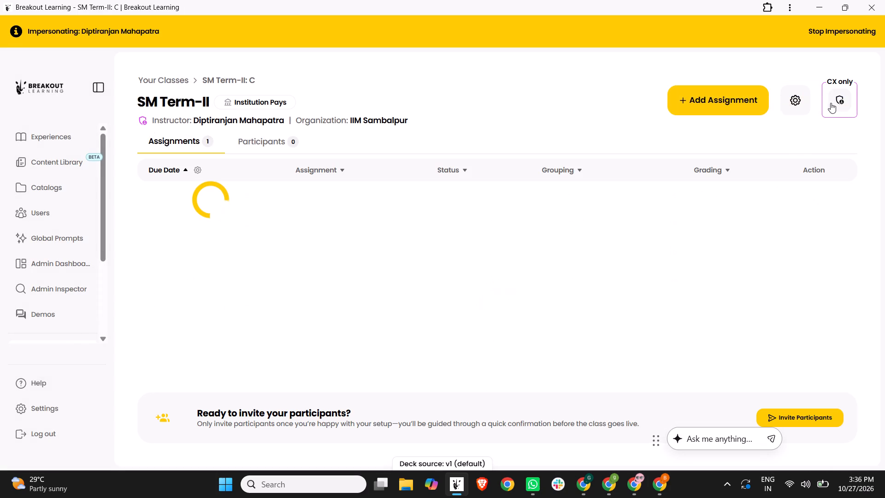
click(836, 103)
click(790, 135)
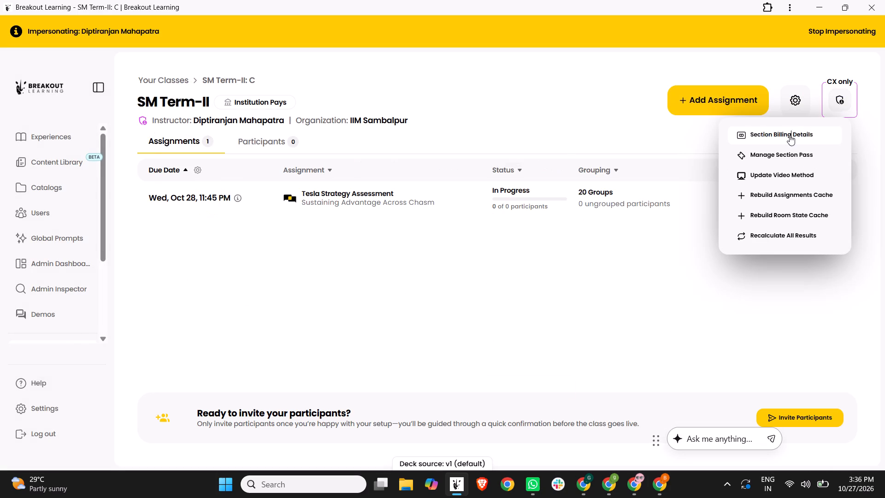
click(712, 72)
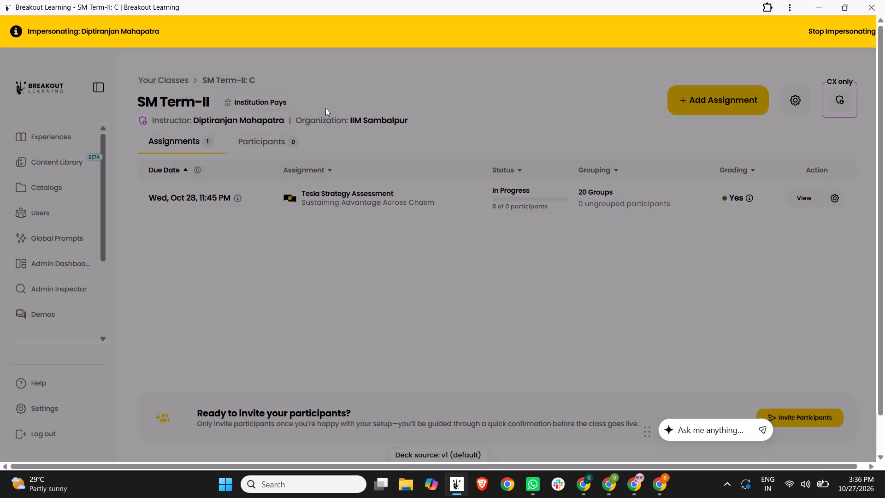
click(175, 82)
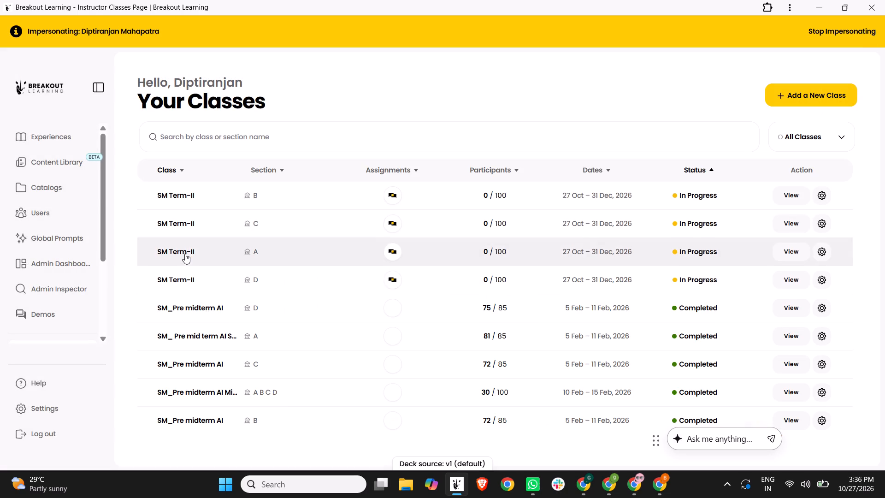
Open SM Term-II: D, check its section billing details, and close them without changes.
click(183, 278)
click(836, 99)
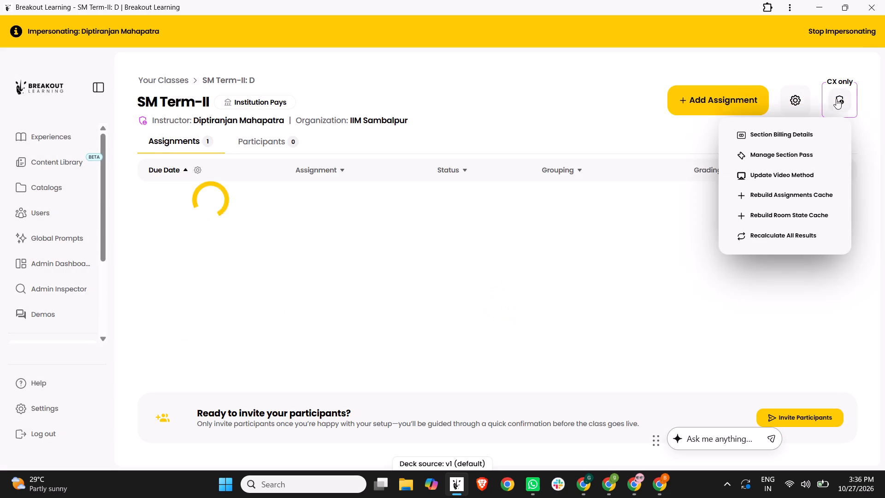
click(800, 132)
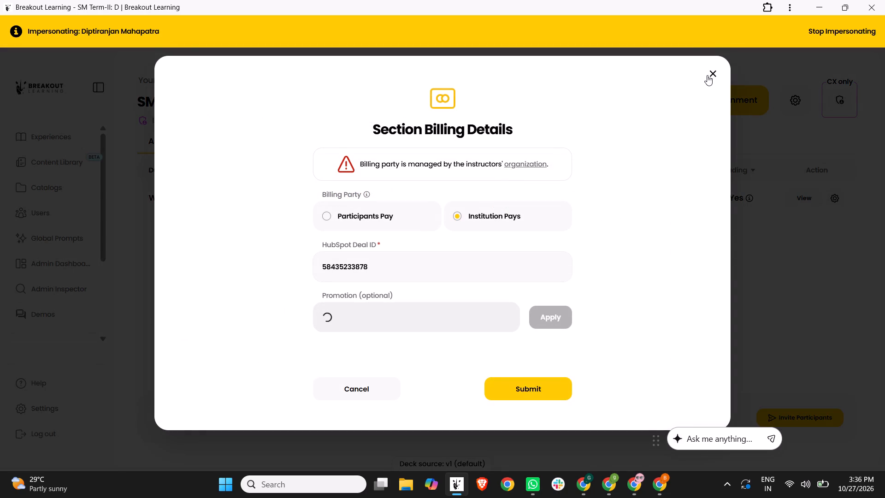
click(708, 75)
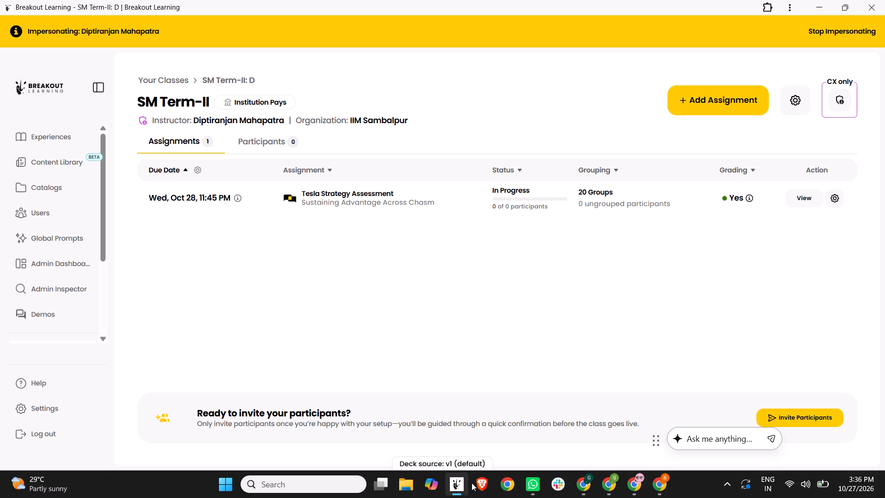